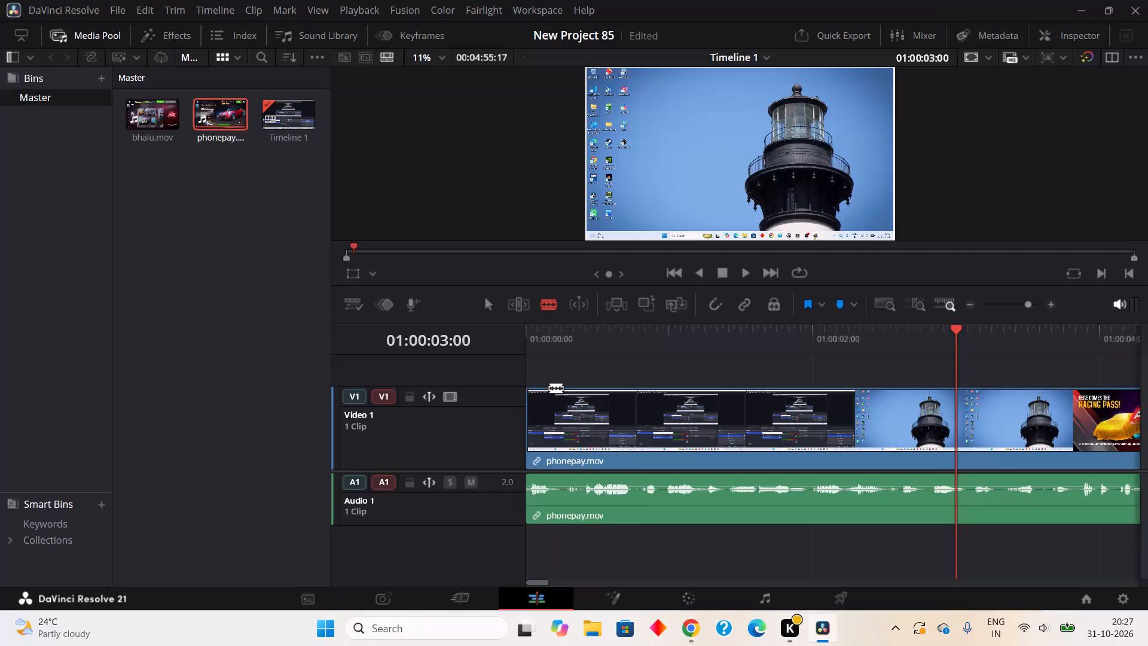
Split out the one-frame quiet gap at about 01:00:00:06 in the phonepay.mov audio and ripple cut it.
left_click(563, 498)
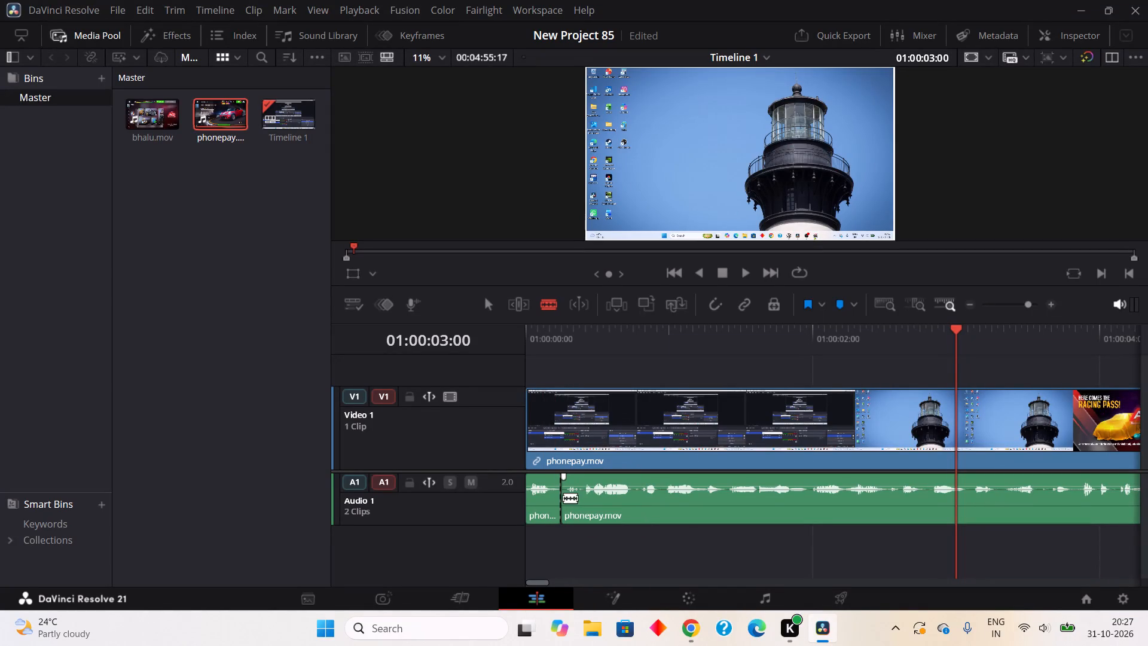
left_click(573, 505)
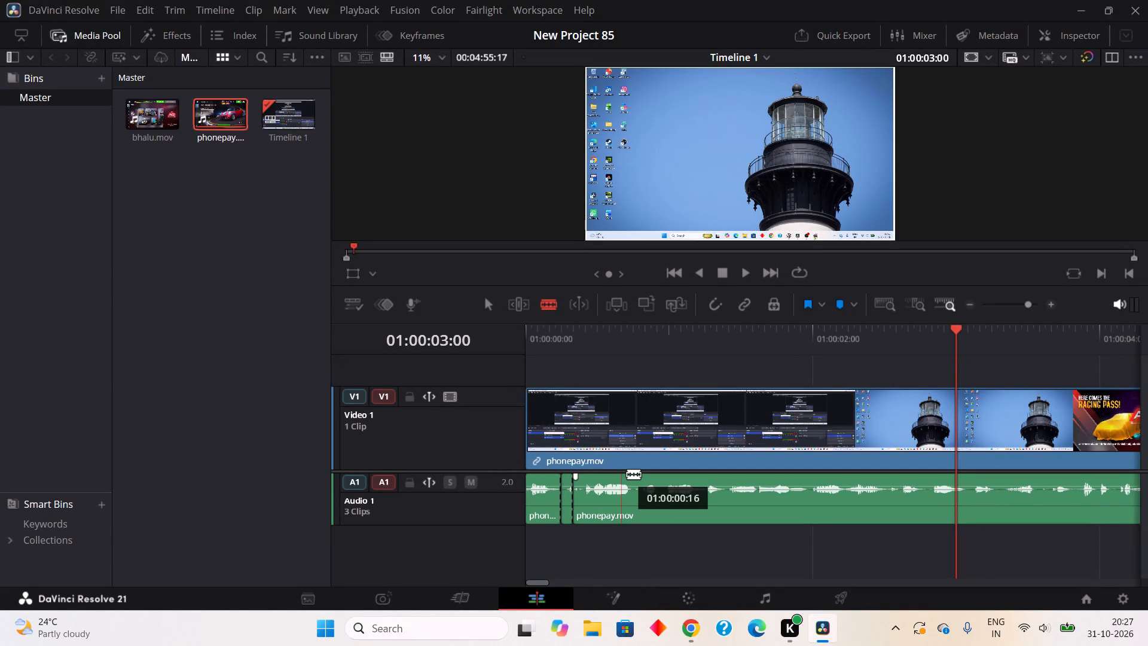
key("ctrl+z")
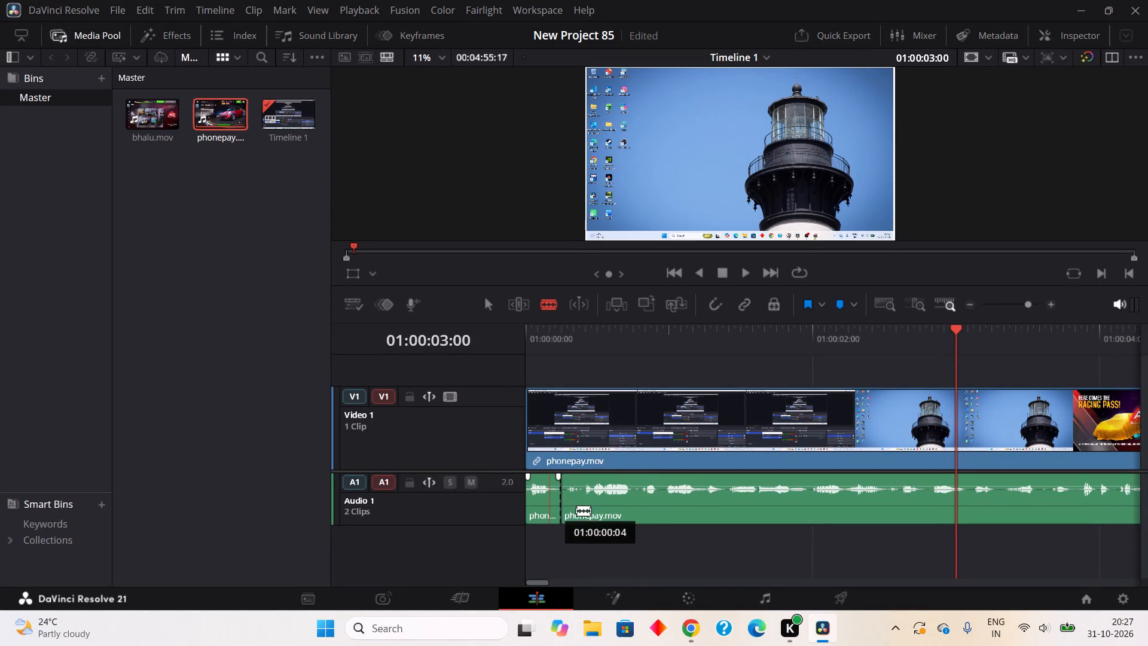
left_click(572, 508)
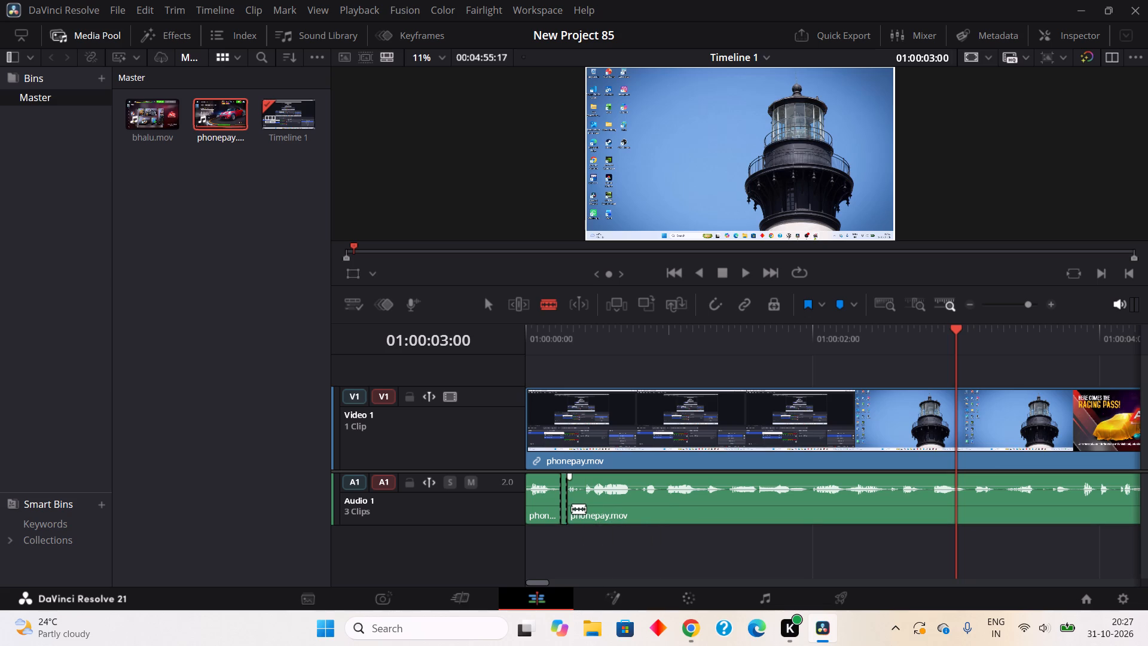
right_click(566, 500)
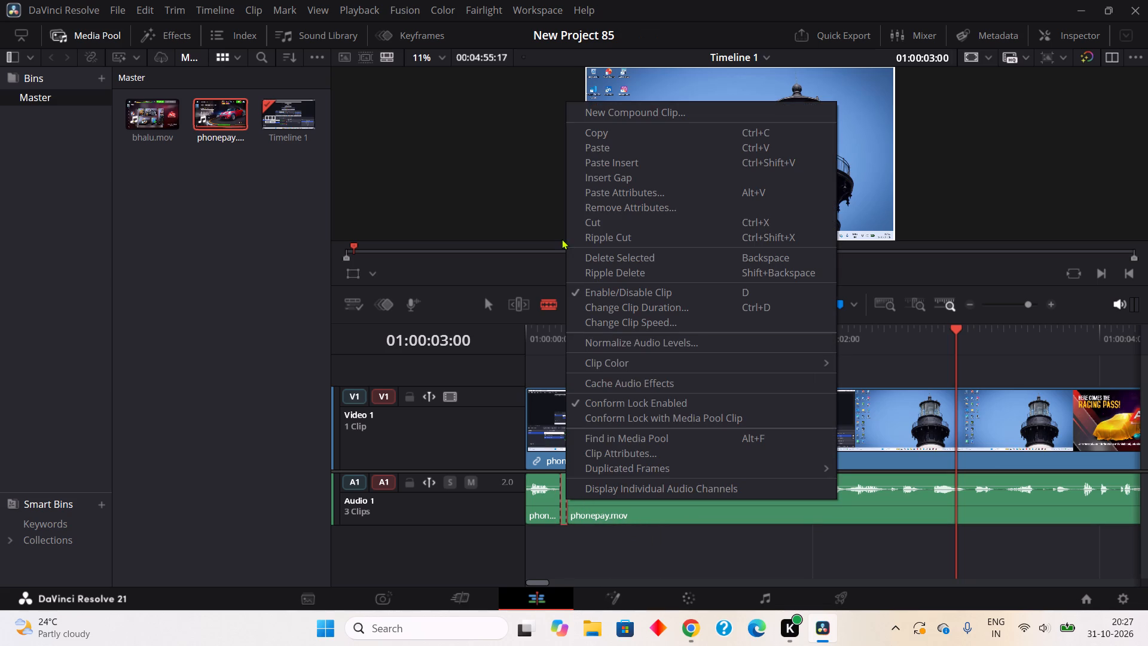
left_click(589, 234)
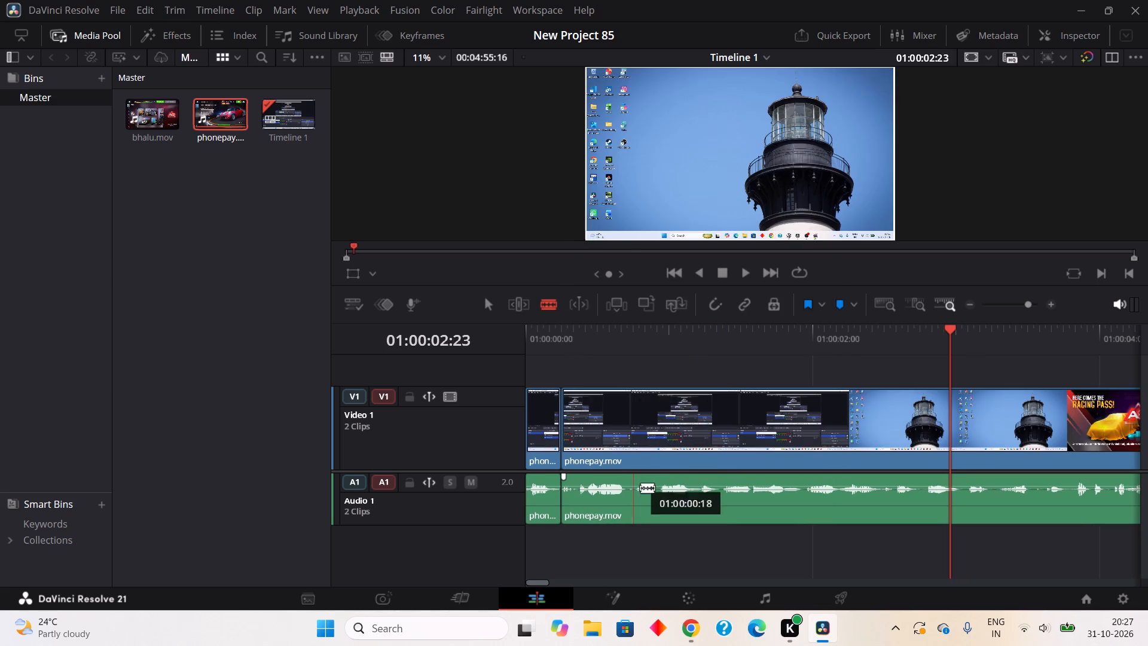
Blade and ripple cut two quiet gaps in the audio, from about 01:00:00:16 to 00:19 and then about 01:00:00:18 to 00:20.
left_click(625, 505)
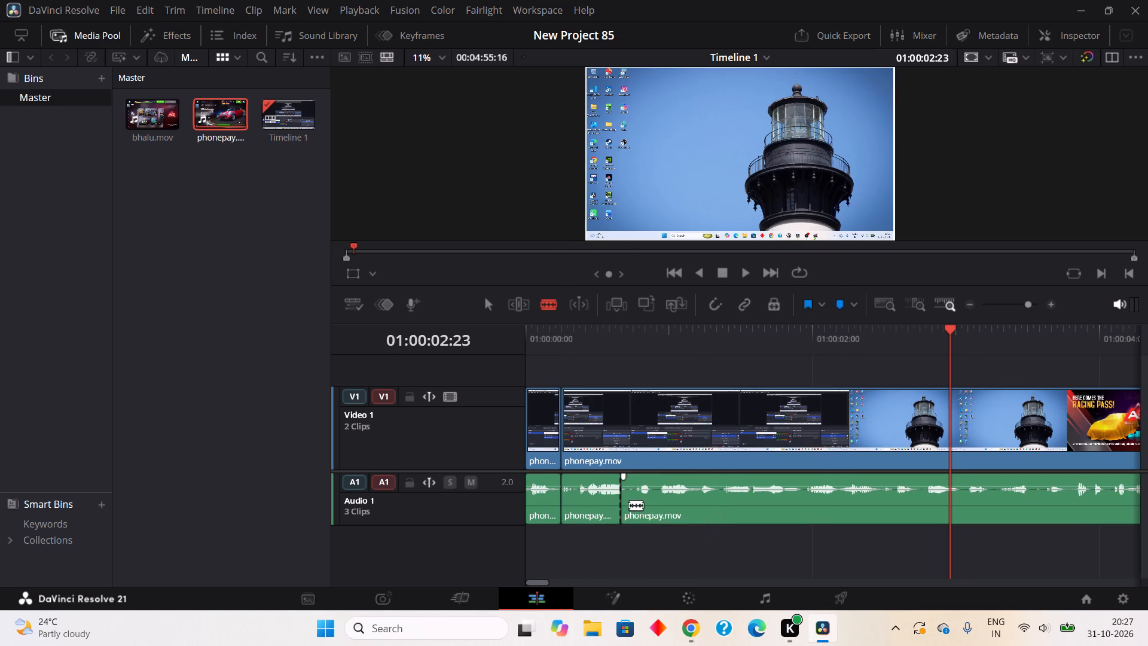
left_click(639, 507)
right_click(630, 507)
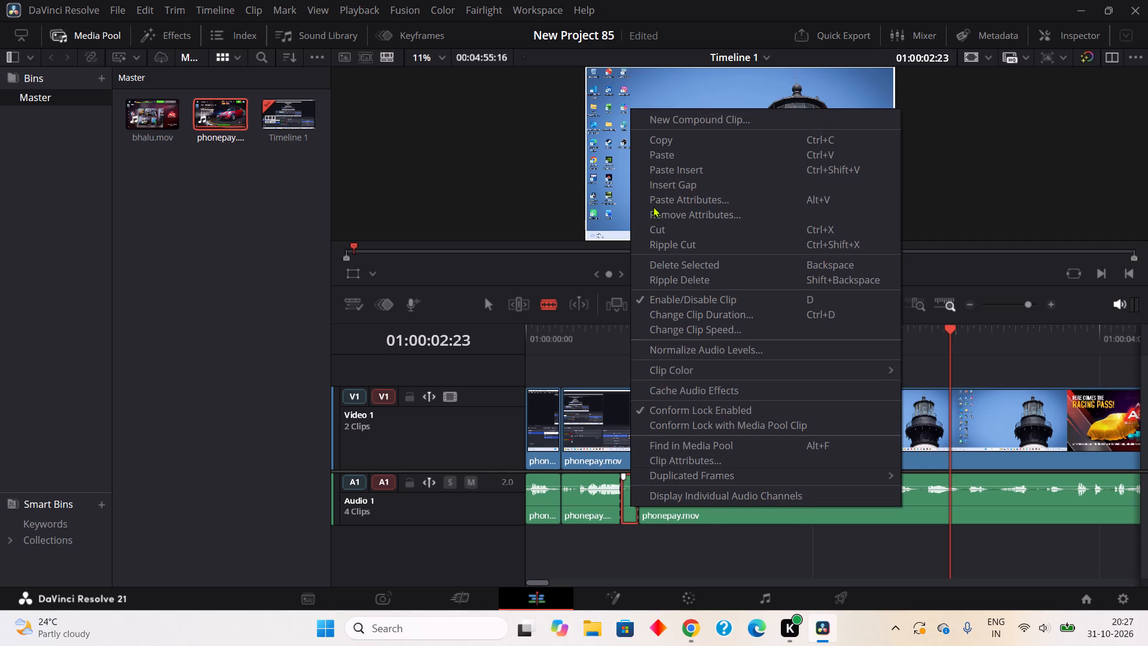
left_click(678, 248)
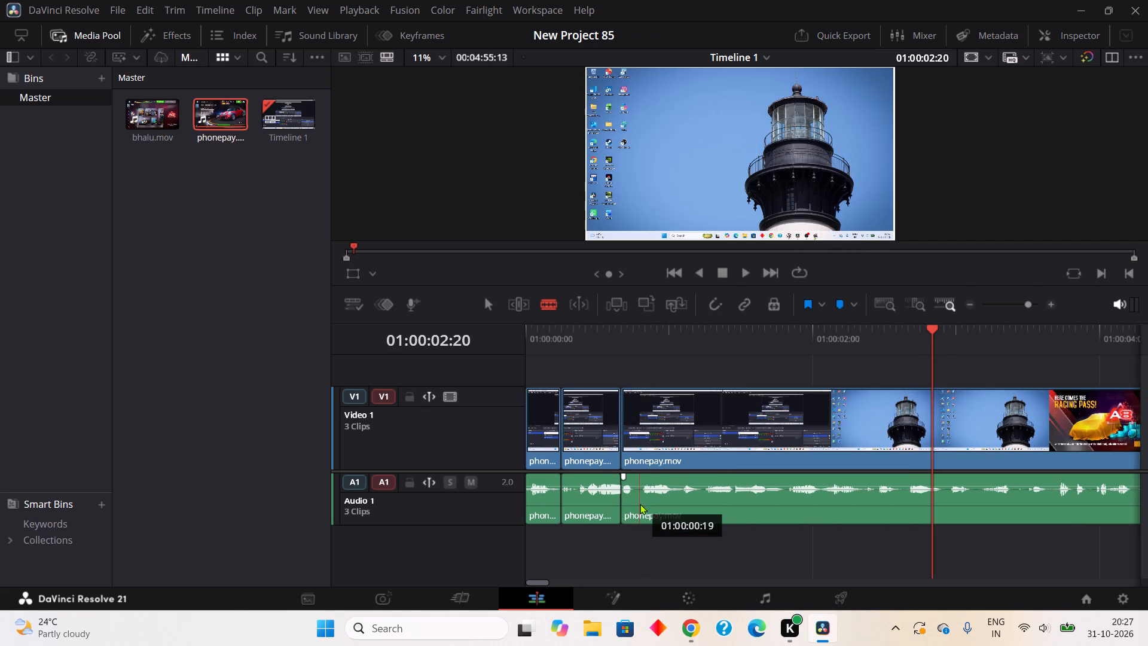
left_click(634, 516)
left_click(648, 507)
right_click(641, 507)
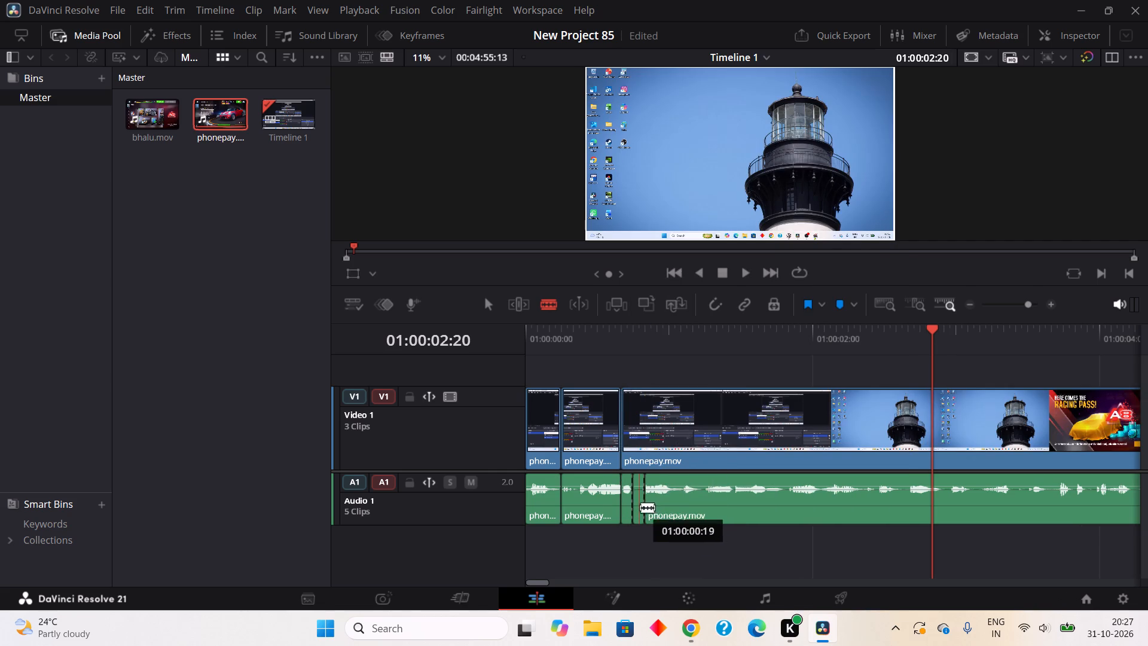
left_click(669, 240)
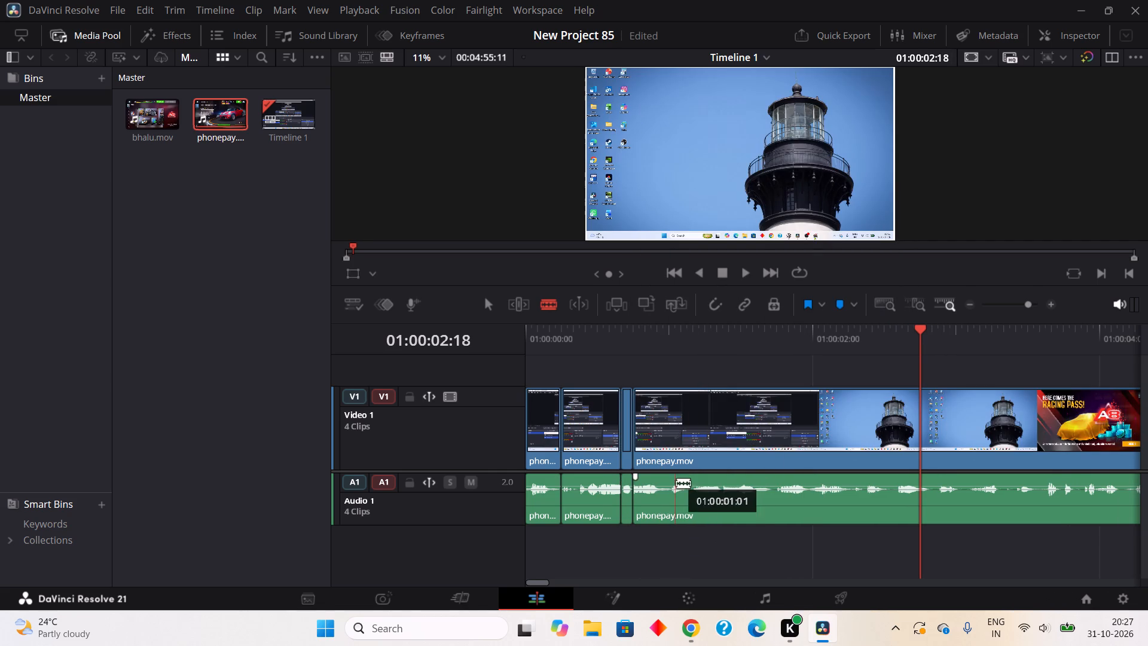
Blade and ripple cut the one-frame quiet gaps in the audio at about 01:00:01:03 and 01:00:01:16.
left_click(688, 514)
left_click(696, 508)
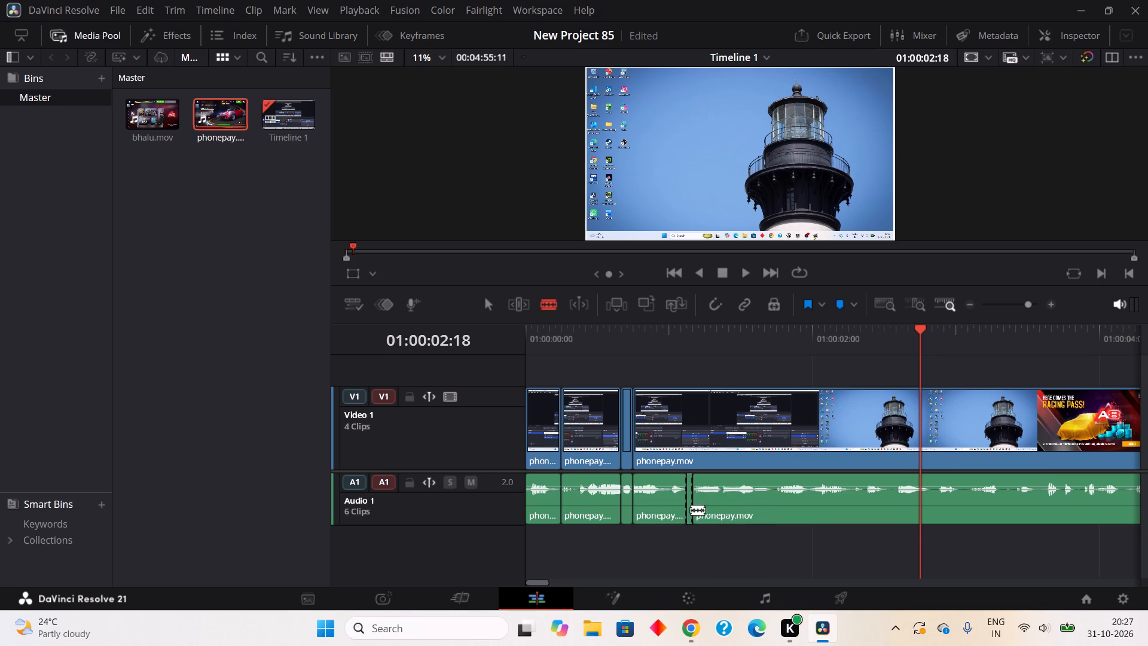
right_click(689, 510)
left_click(726, 248)
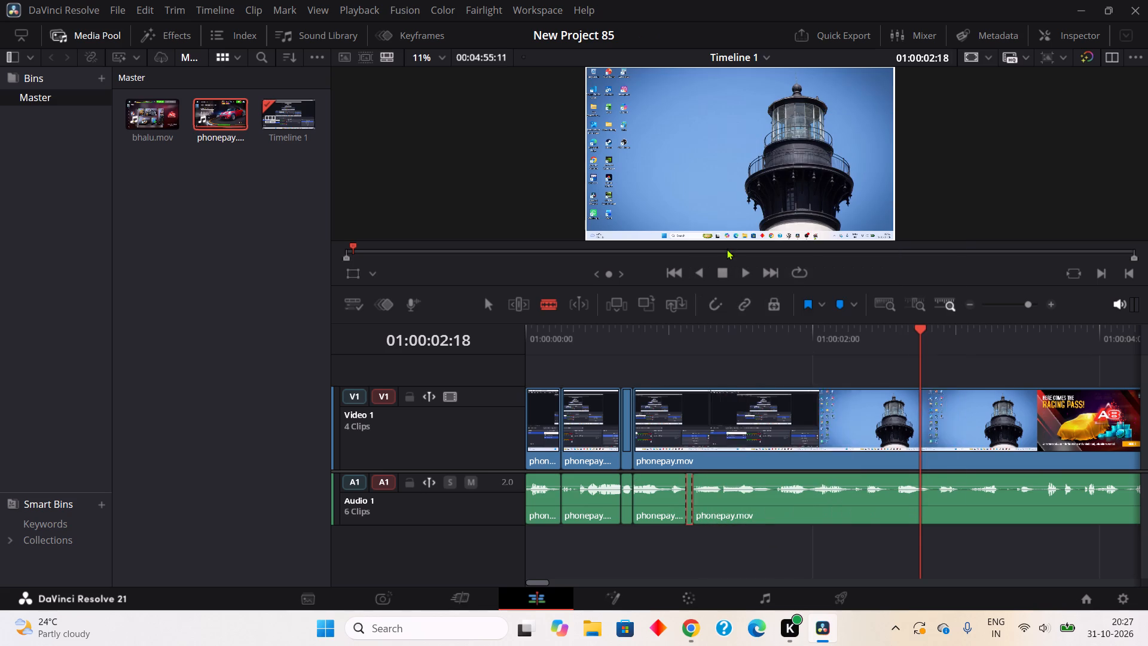
left_click(767, 516)
left_click(773, 514)
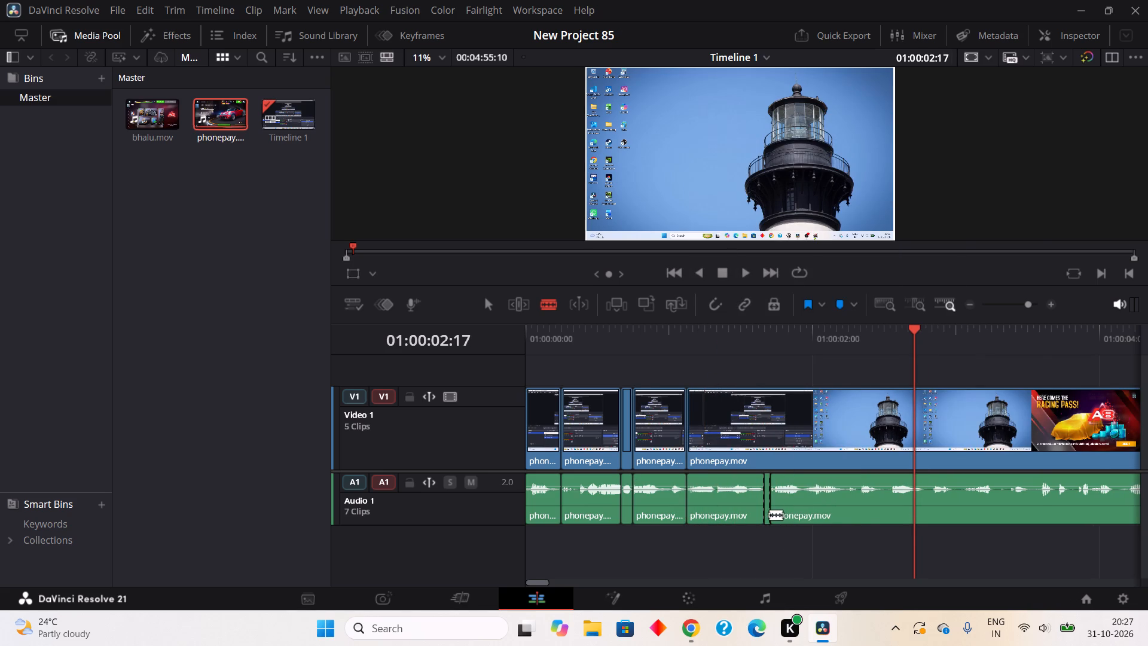
right_click(769, 514)
left_click(874, 255)
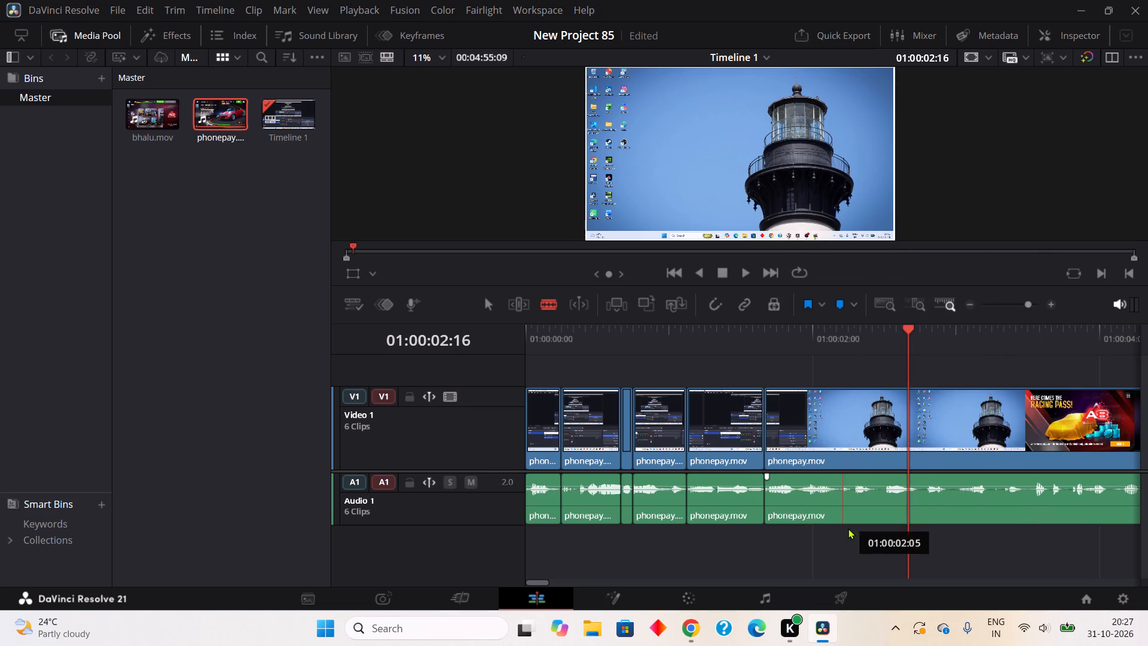
Blade and ripple cut the short quiet gaps in the audio at about 01:00:02:10 and 01:00:02:16.
left_click(873, 505)
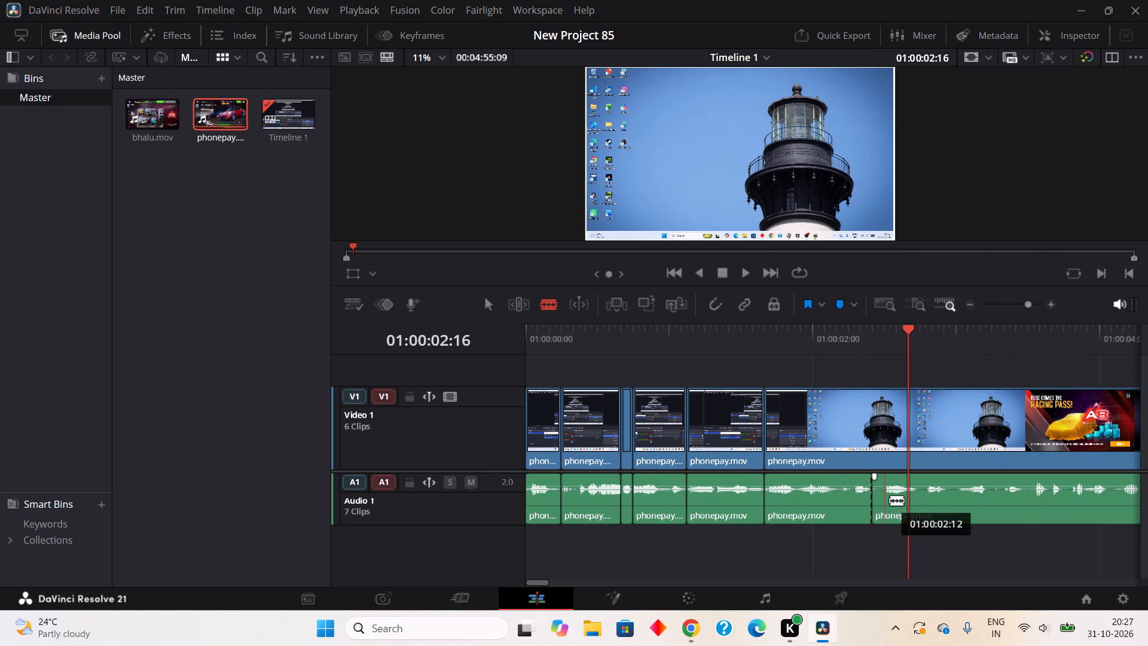
left_click(890, 500)
right_click(879, 507)
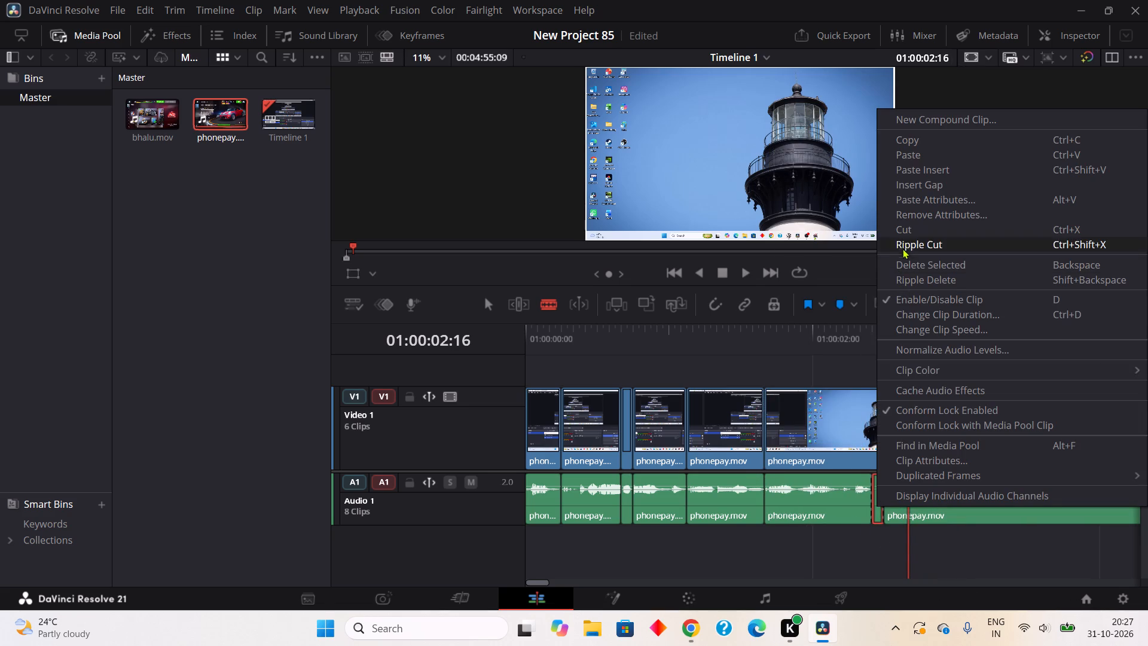
double_click(905, 243)
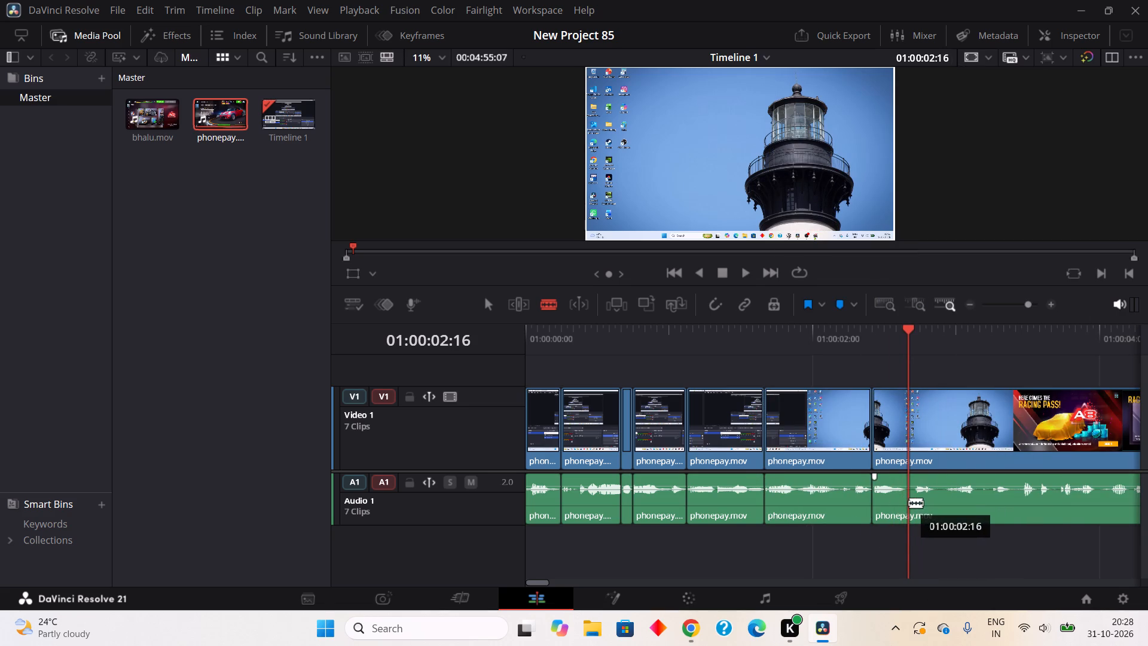
left_click(909, 502)
left_click(917, 505)
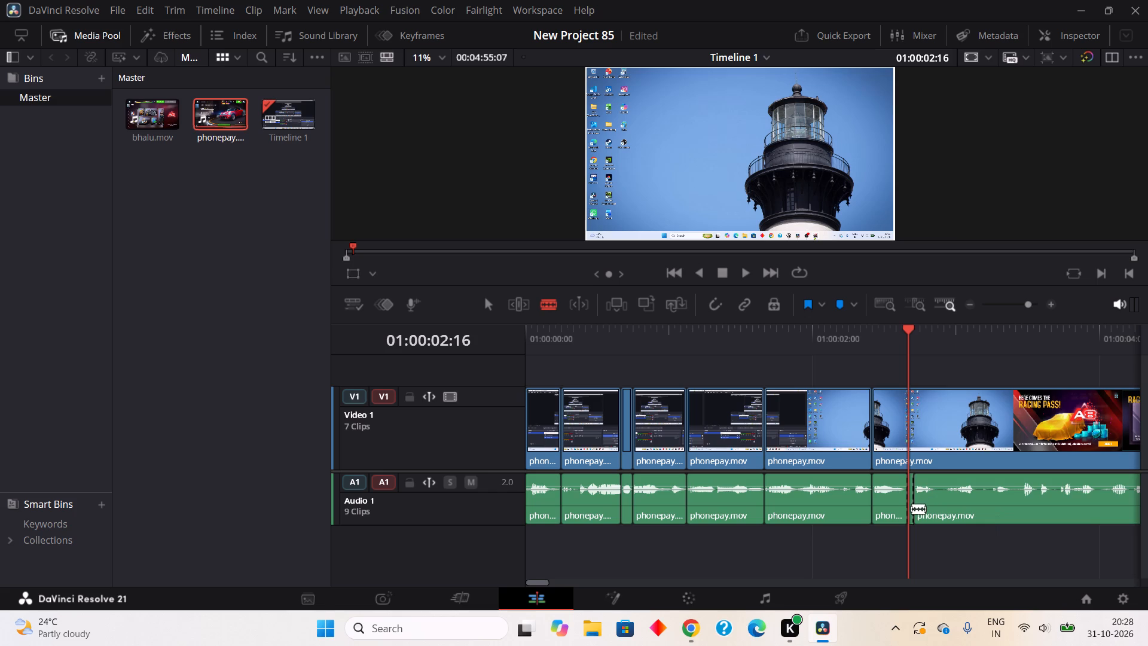
right_click(911, 510)
left_click(913, 242)
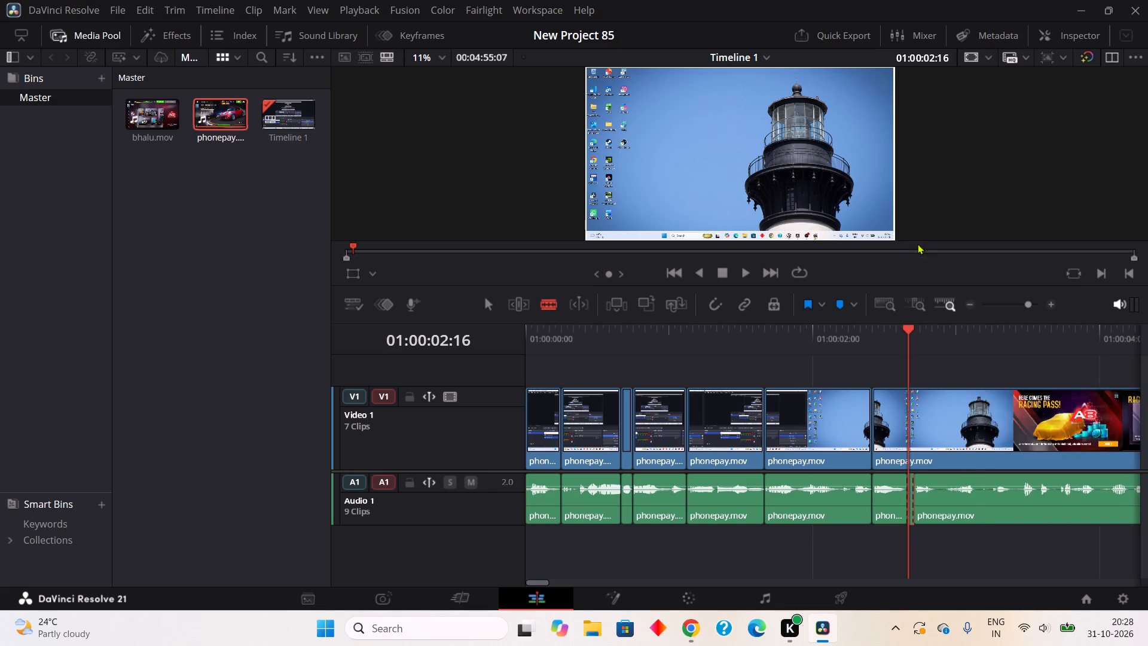
Blade and ripple cut two quiet audio gaps of about three frames each, starting near 01:00:02:19 and 01:00:02:23.
left_click(929, 497)
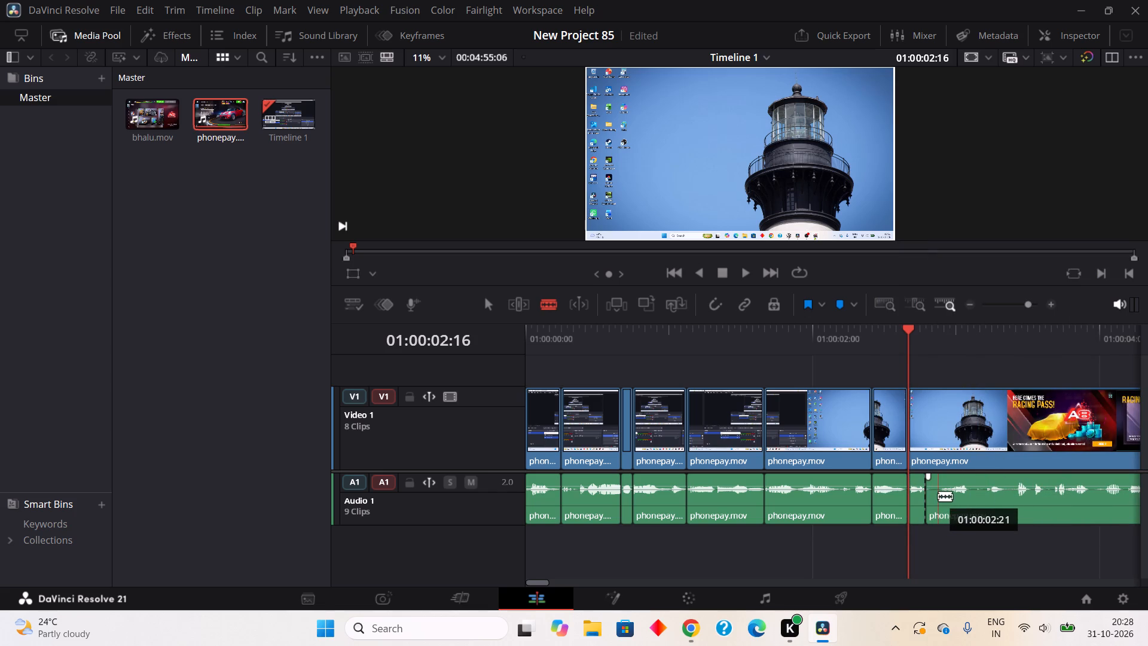
left_click(945, 506)
right_click(934, 504)
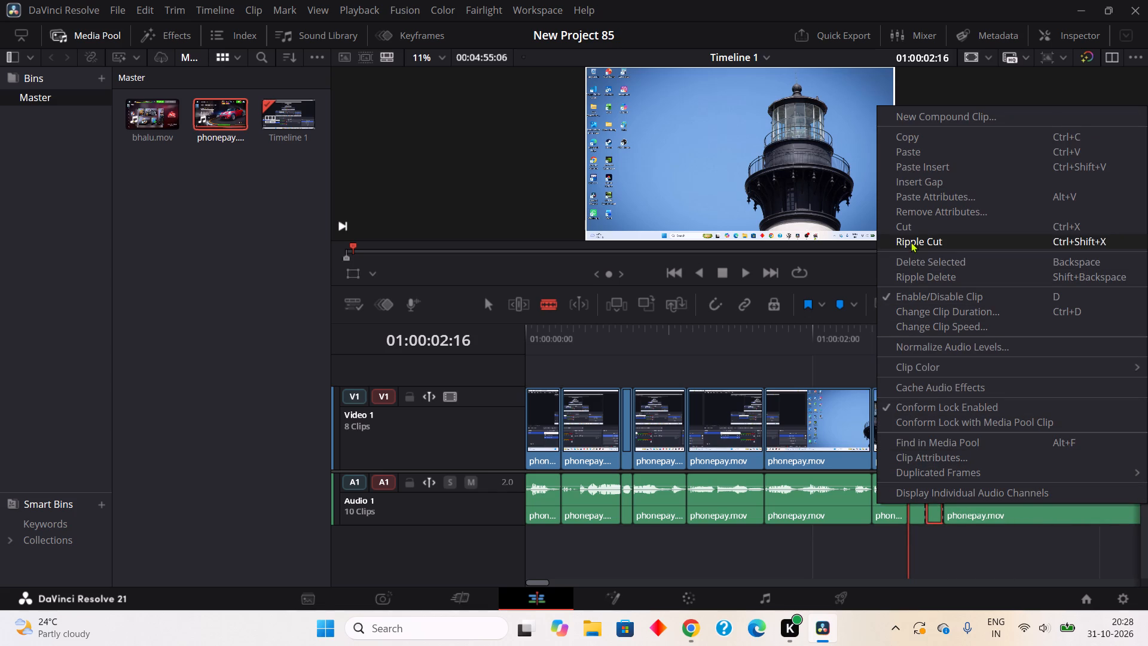
left_click(911, 242)
left_click(953, 510)
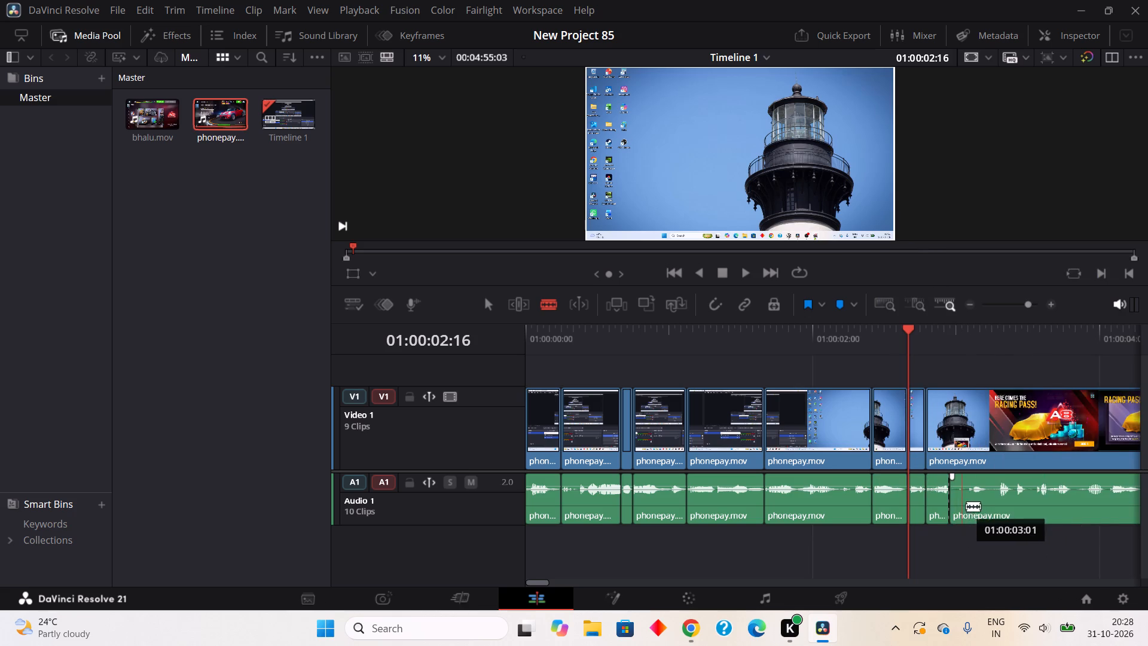
left_click(970, 509)
right_click(955, 506)
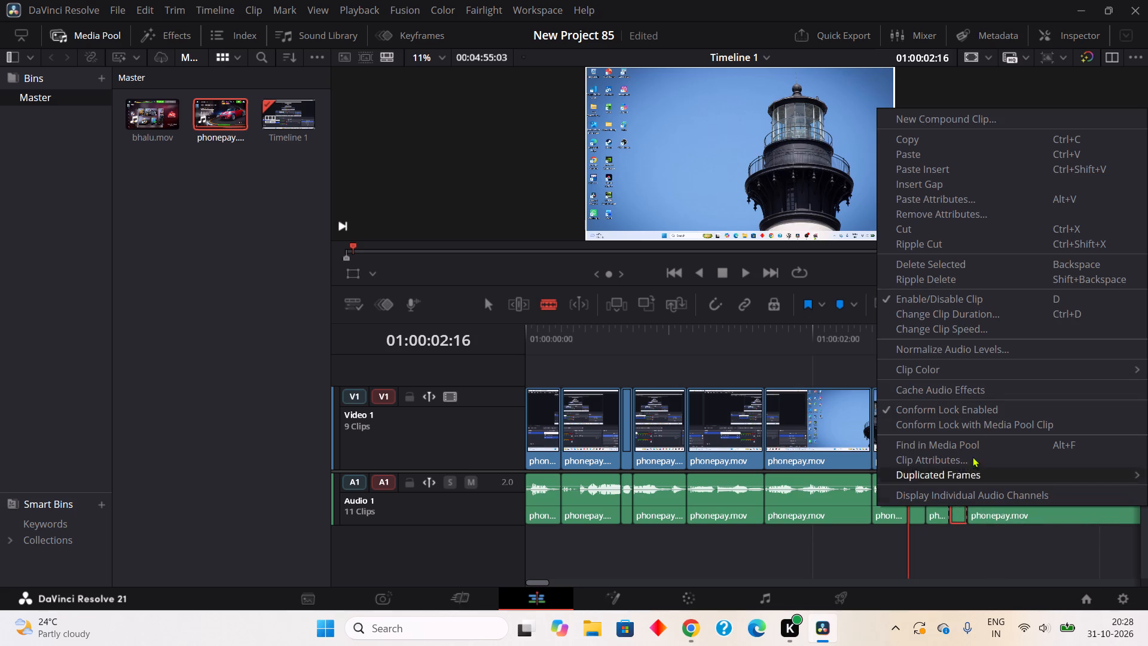
left_click(920, 240)
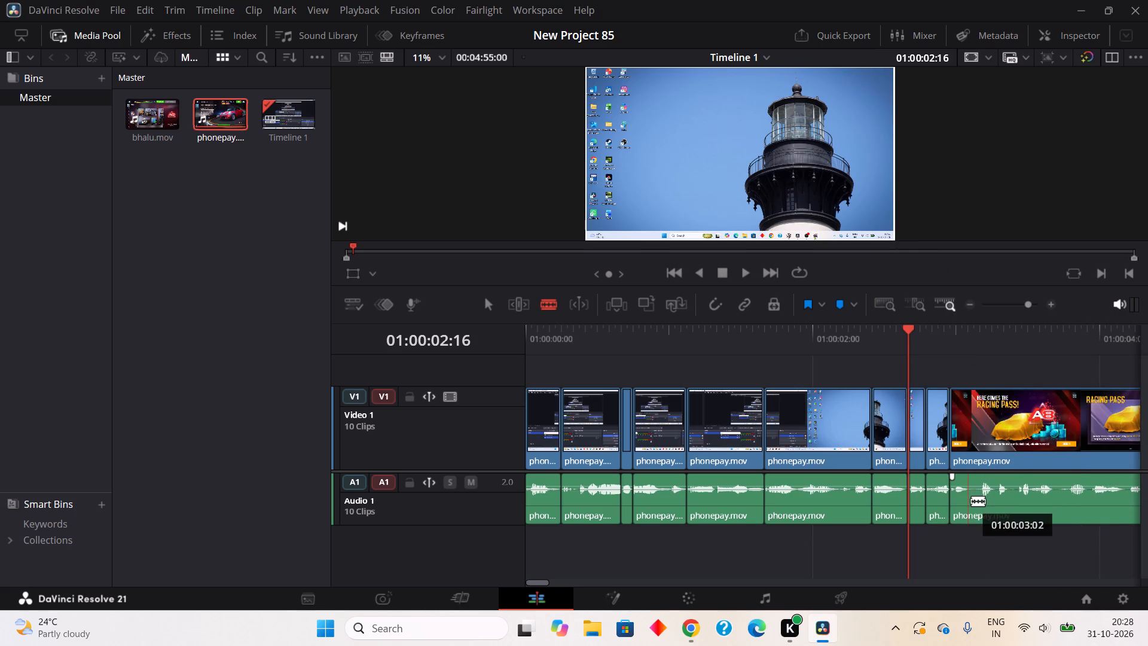
Blade and ripple cut the short quiet gaps in the audio at about 01:00:03:02 and 01:00:03:07.
left_click(972, 501)
left_click(982, 504)
right_click(973, 511)
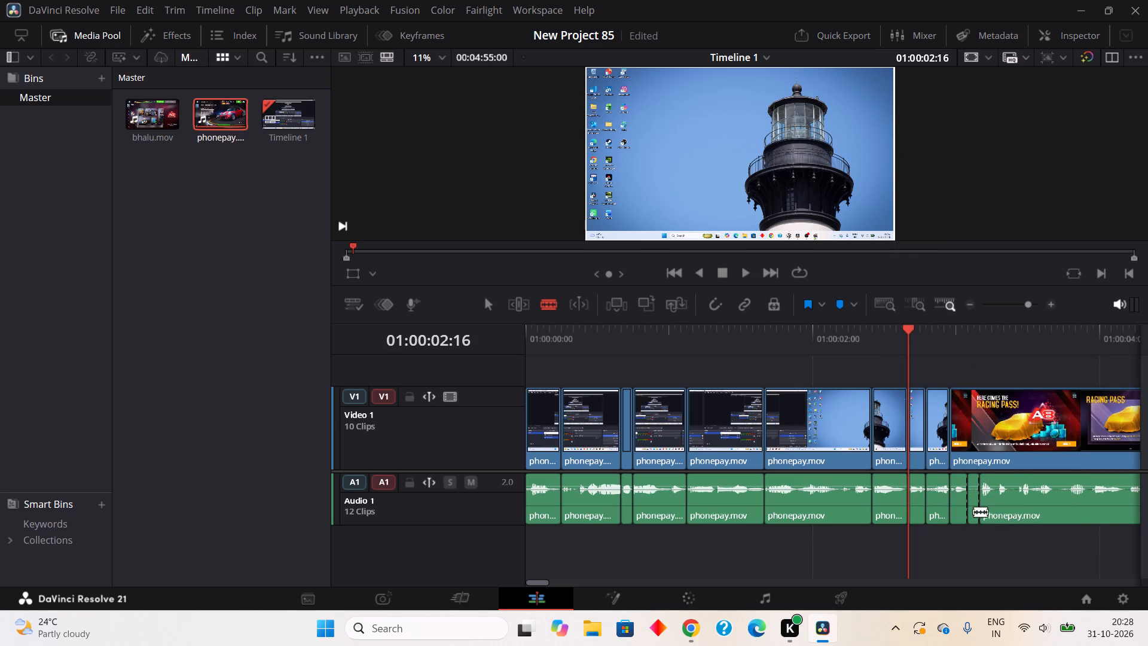
double_click(926, 242)
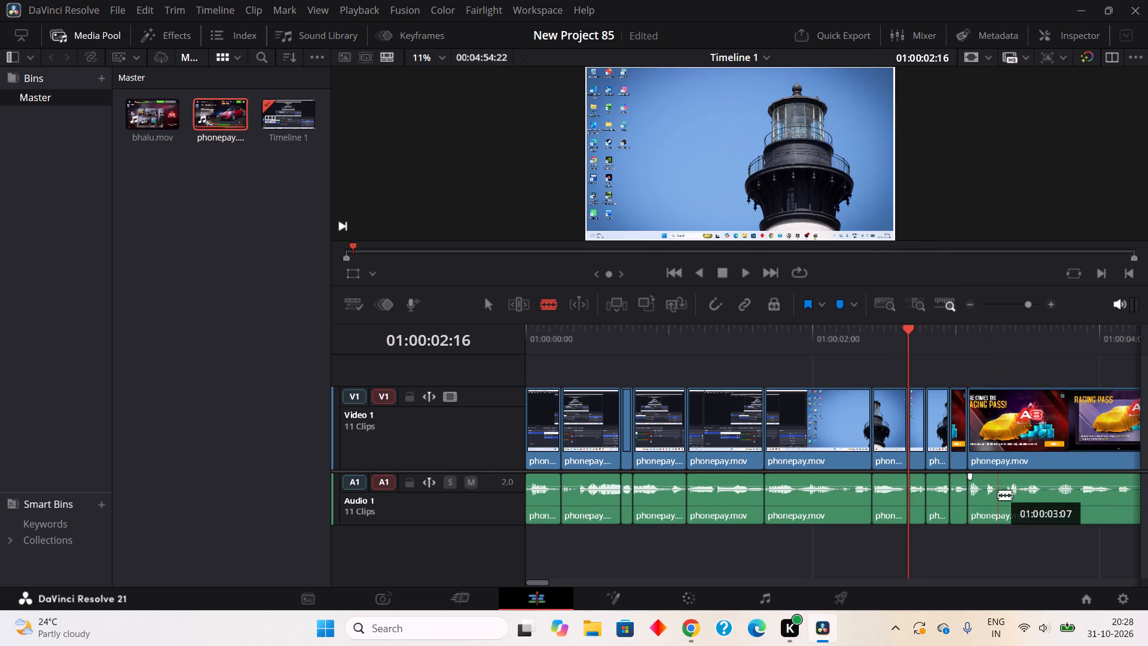
left_click(999, 501)
left_click(1009, 506)
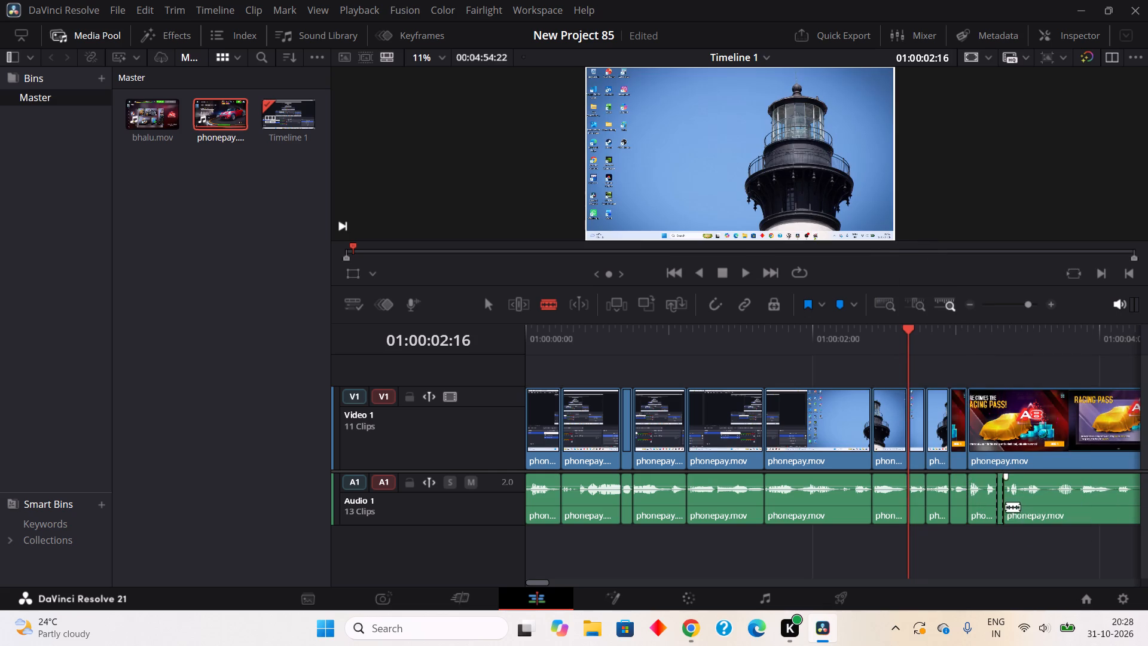
right_click(1002, 507)
left_click(941, 243)
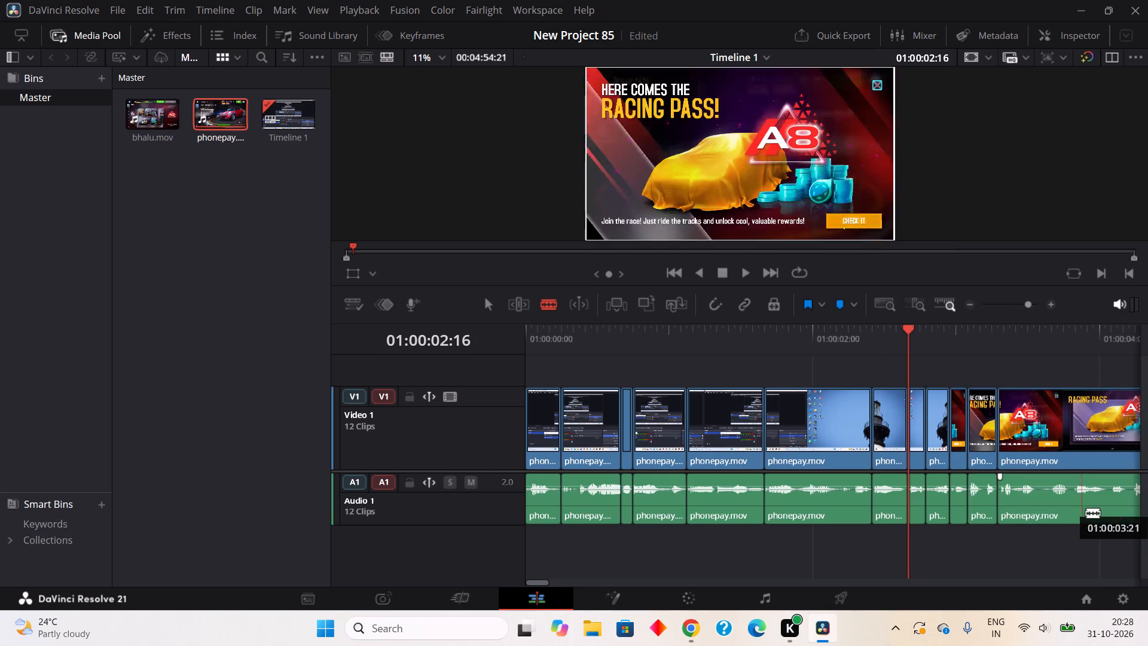
Split out the quiet audio gap from about 01:00:03:13 to 01:00:03:16 and ripple cut it.
left_click(1035, 505)
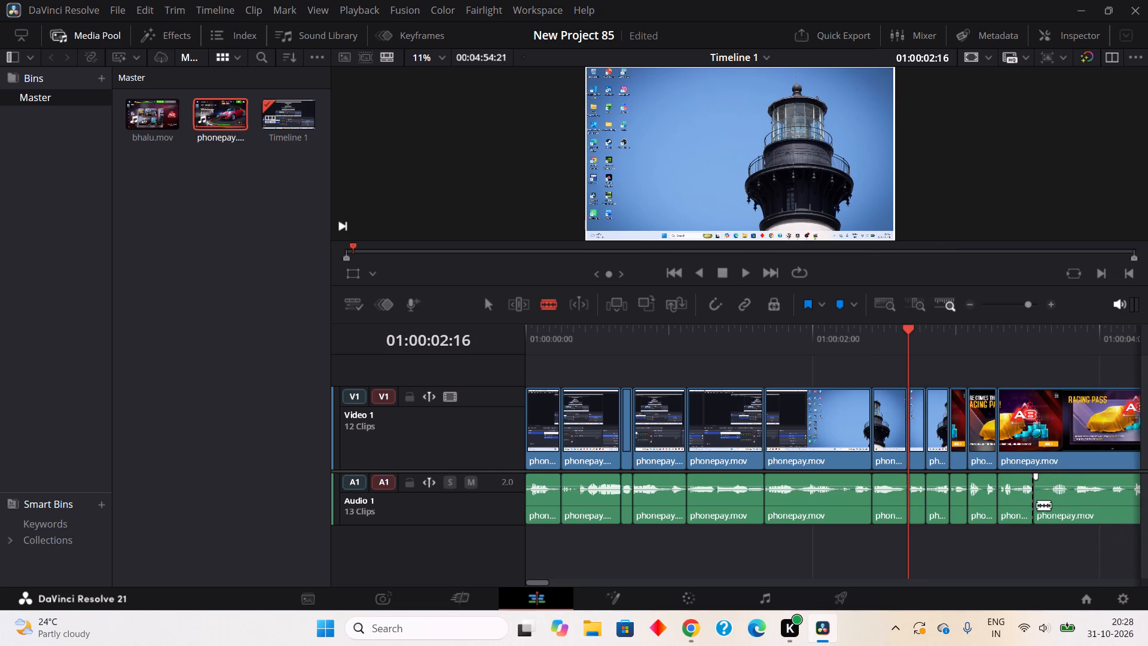
left_click(1054, 499)
right_click(1050, 505)
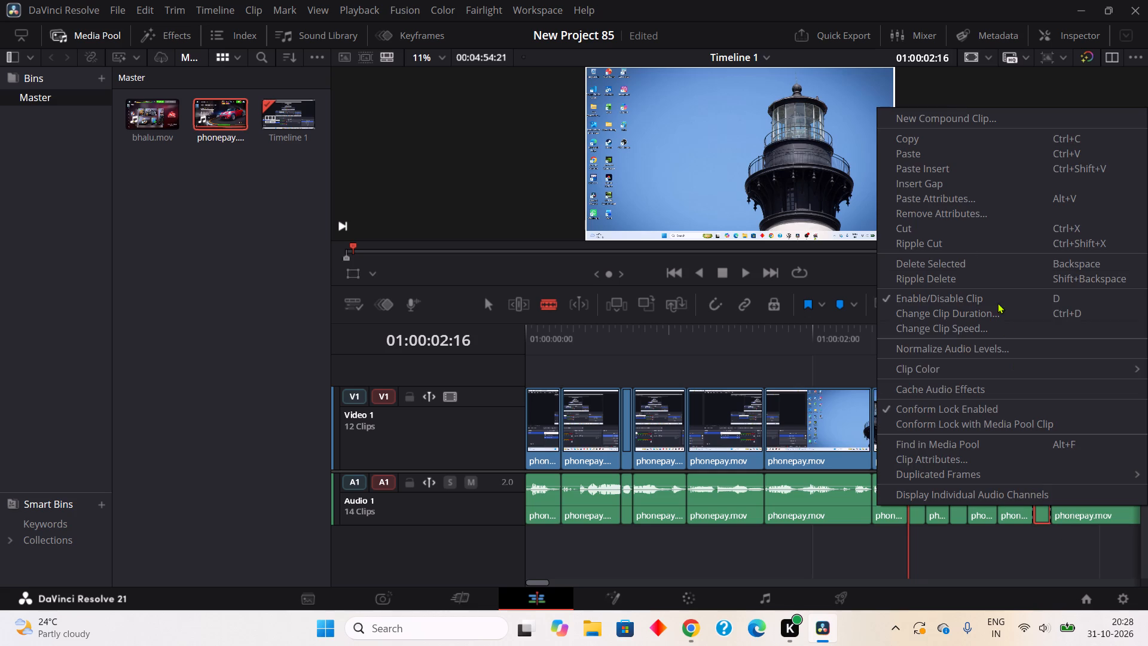
left_click(953, 246)
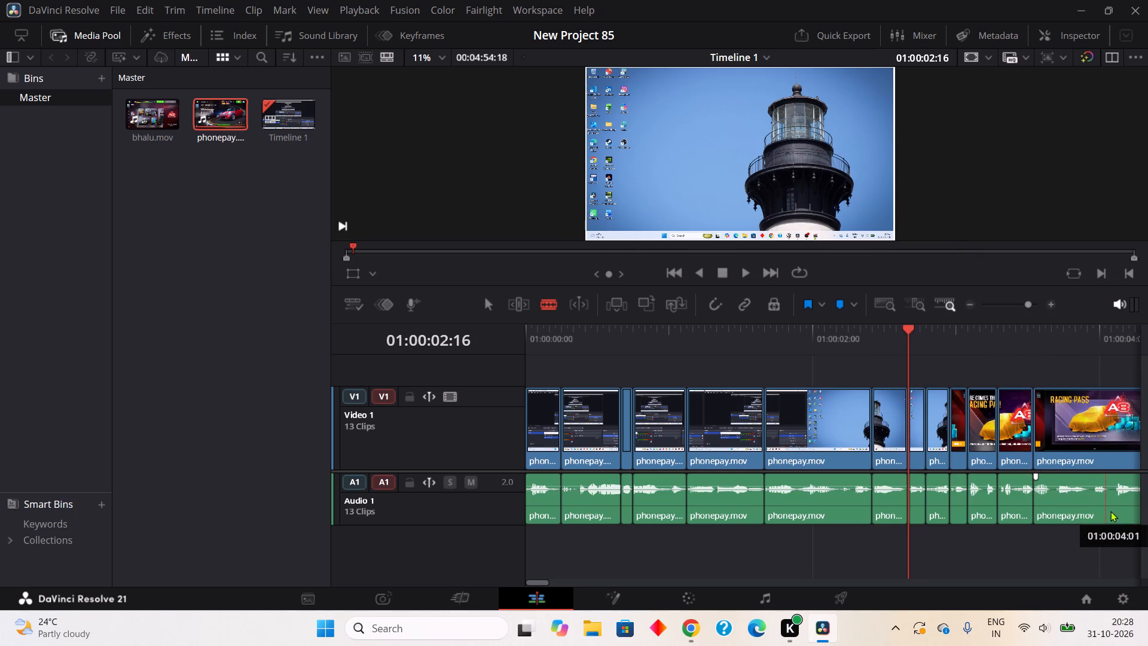
Blade the quiet audio between about 01:00:04:01 and 01:00:04:03 into two one-frame pieces and ripple cut both.
left_click(1110, 502)
double_click(1115, 495)
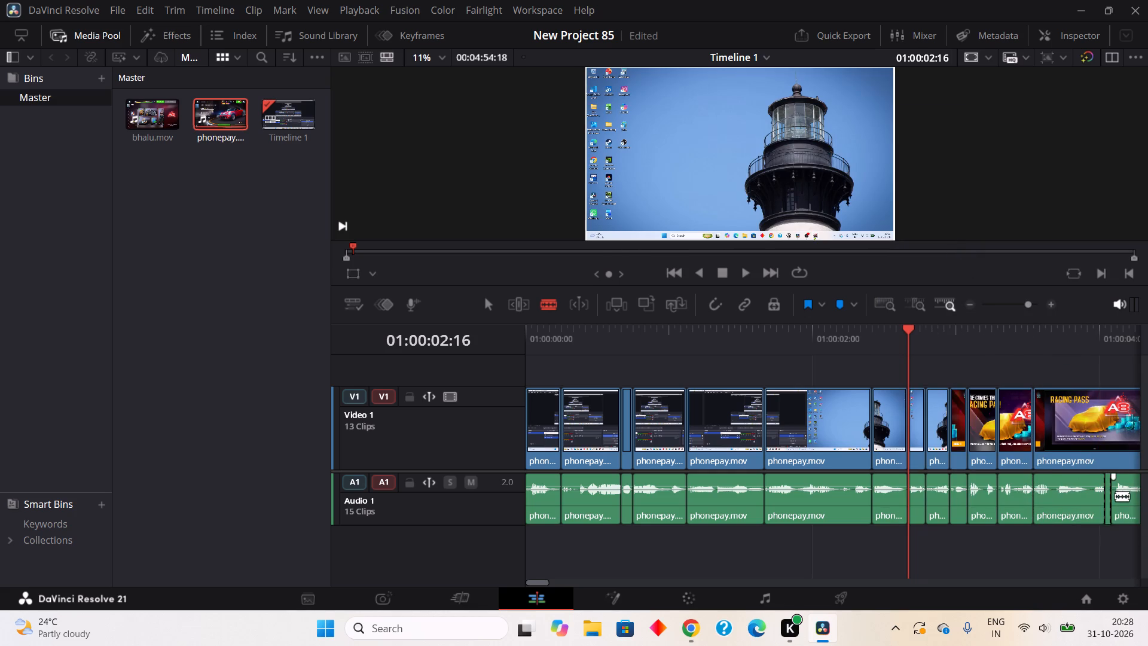
left_click(1120, 507)
right_click(1118, 510)
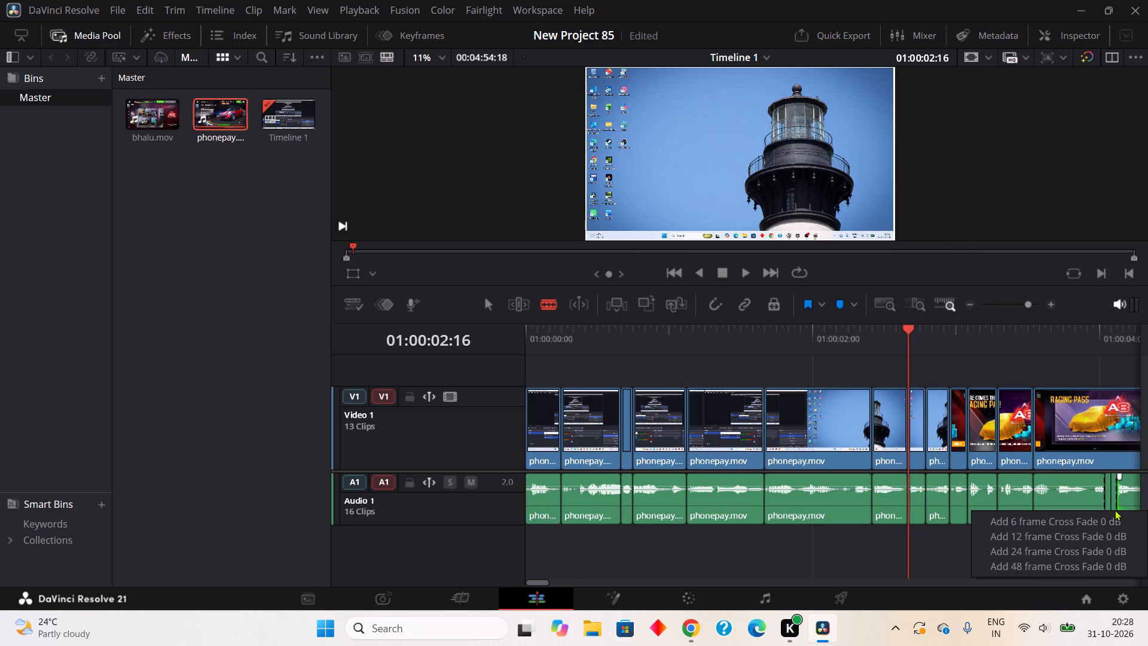
right_click(1115, 510)
right_click(1110, 484)
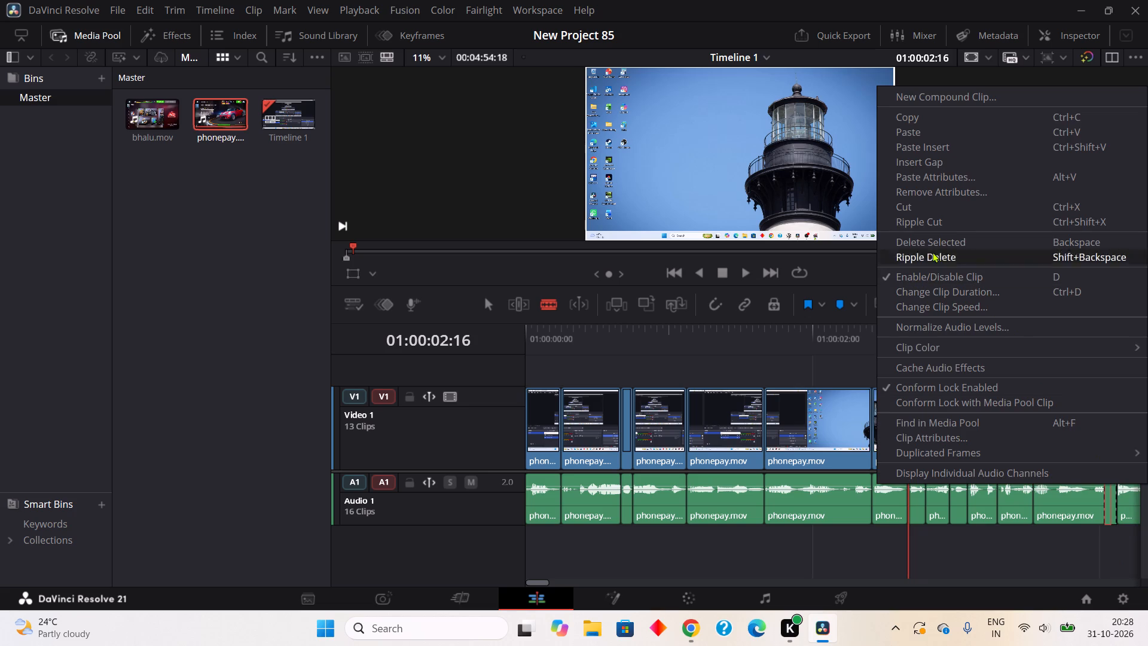
left_click(900, 219)
right_click(1110, 504)
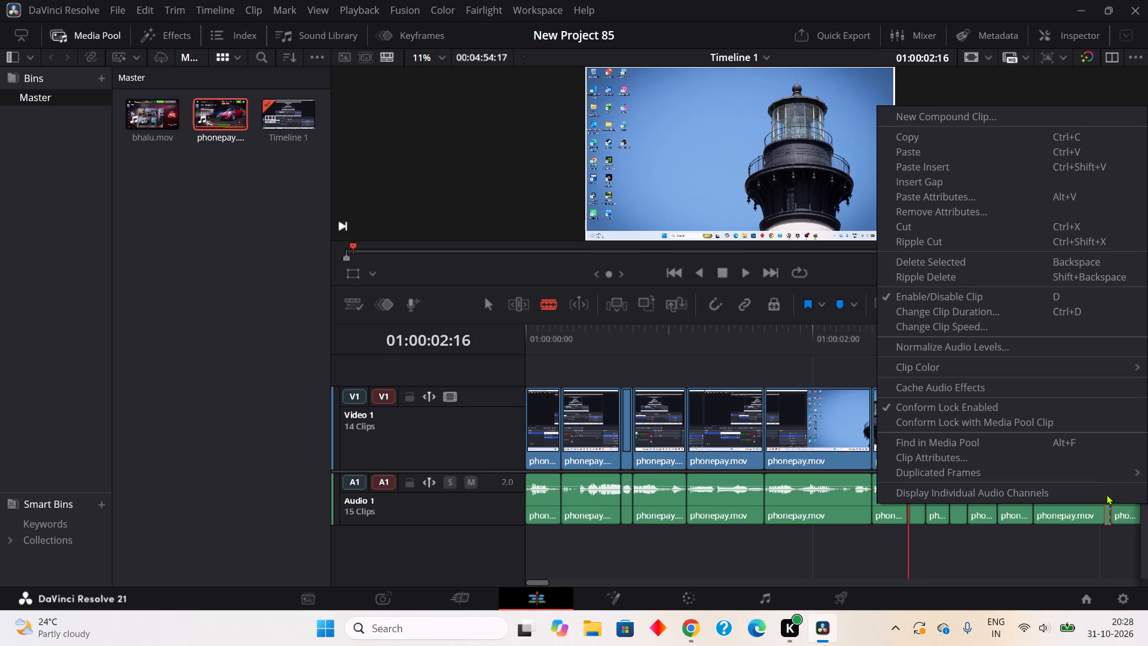
left_click_drag(932, 233, 940, 252)
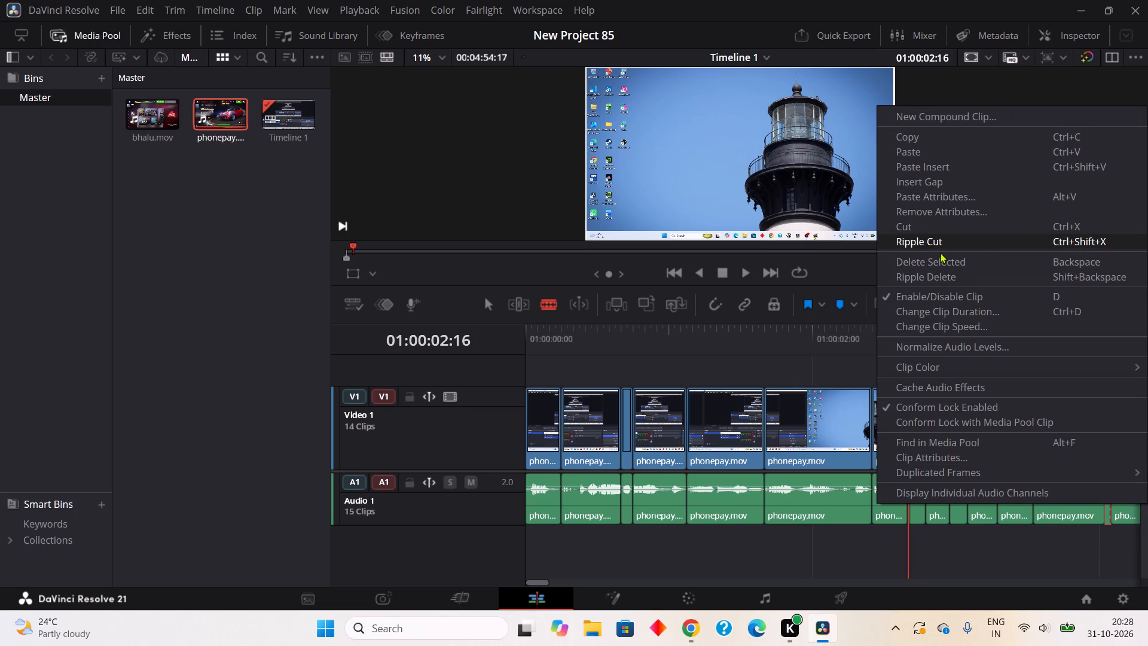
left_click_drag(940, 252, 941, 241)
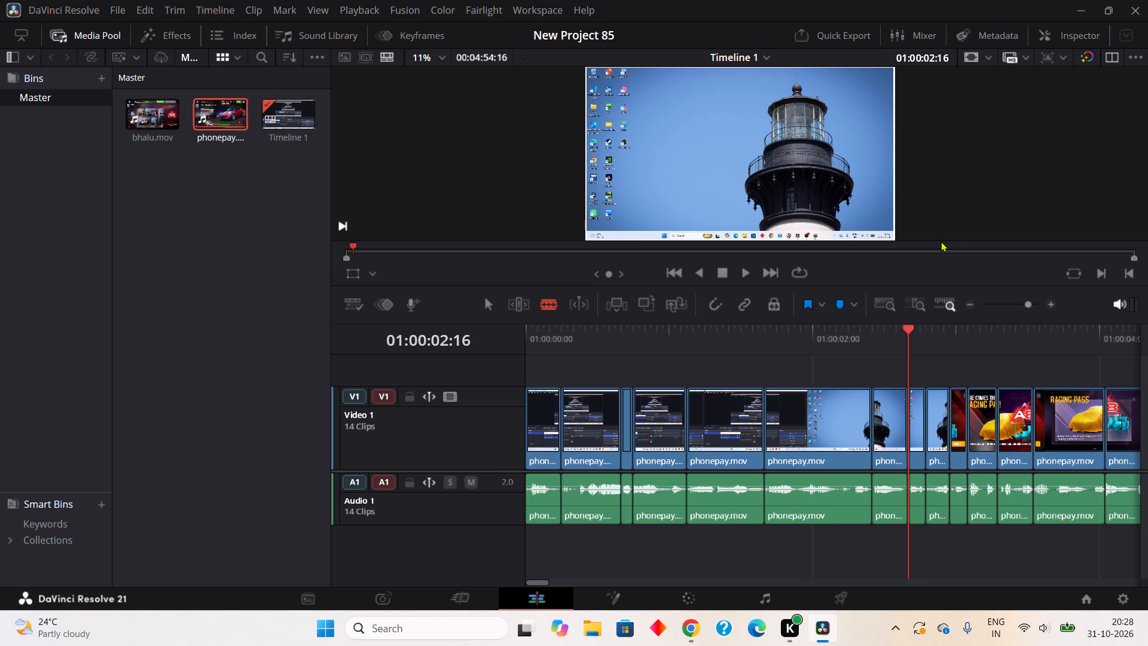
Blade and ripple cut the short quiet gaps in the audio at about 01:00:05:02 and 01:00:05:10.
left_click(747, 272)
left_click(723, 271)
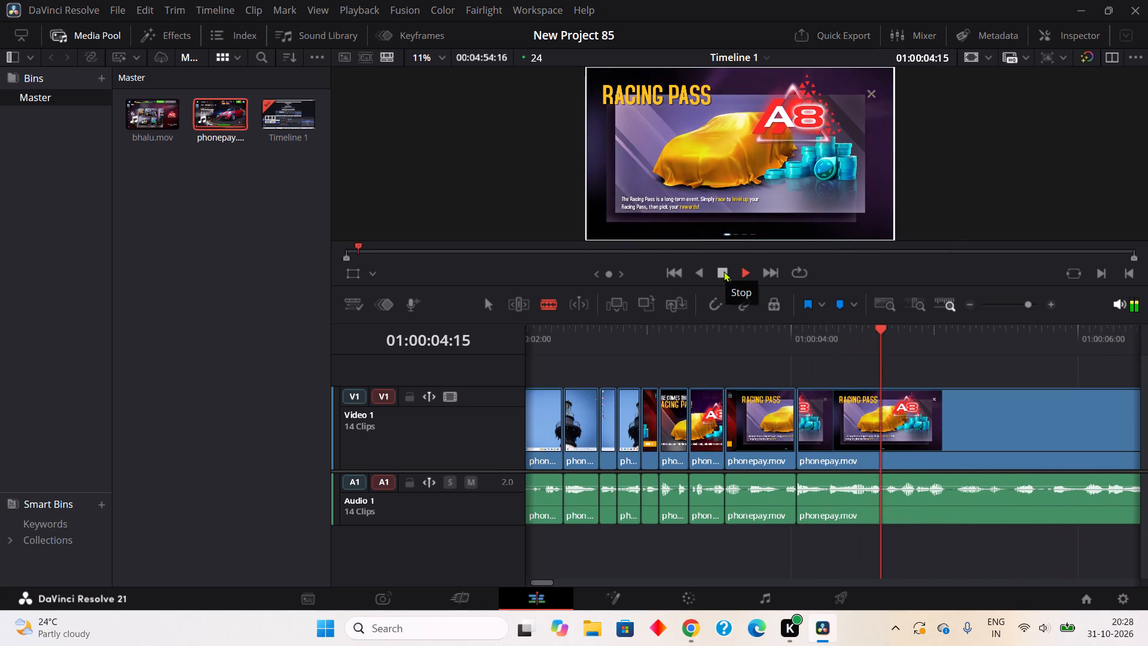
left_click(949, 508)
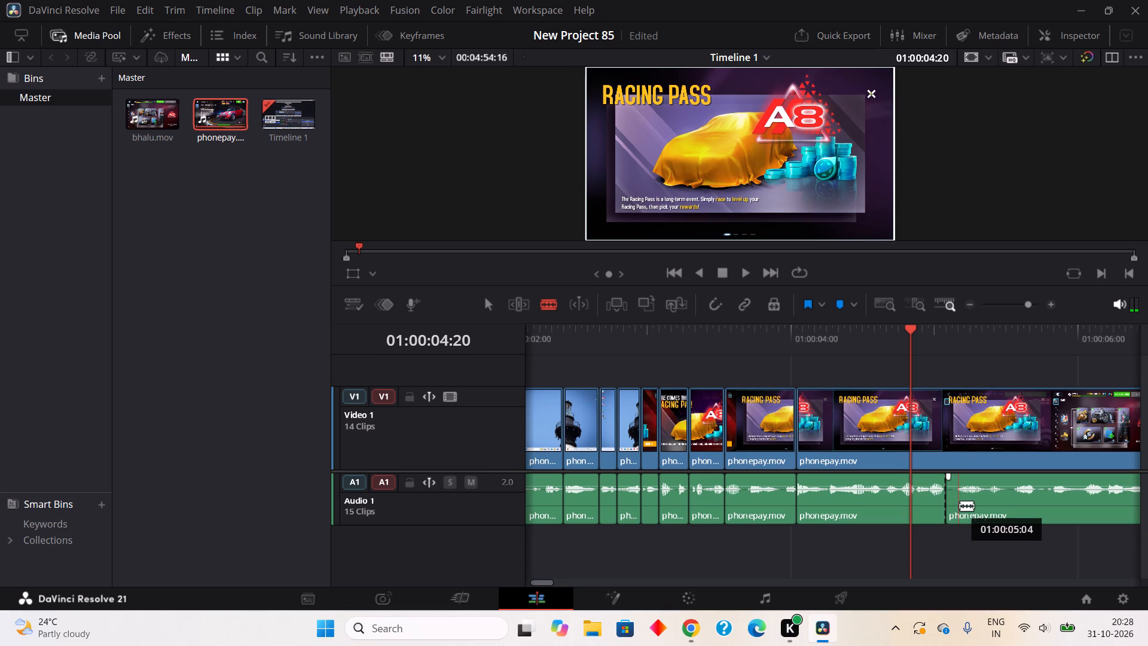
left_click(960, 506)
right_click(946, 508)
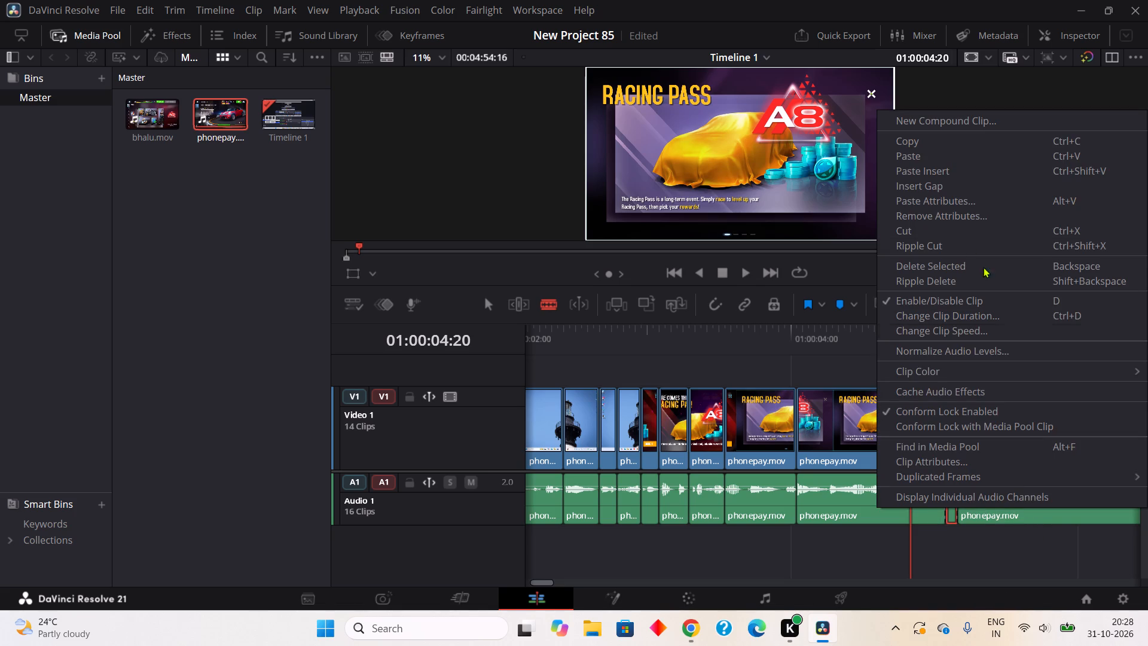
left_click(954, 245)
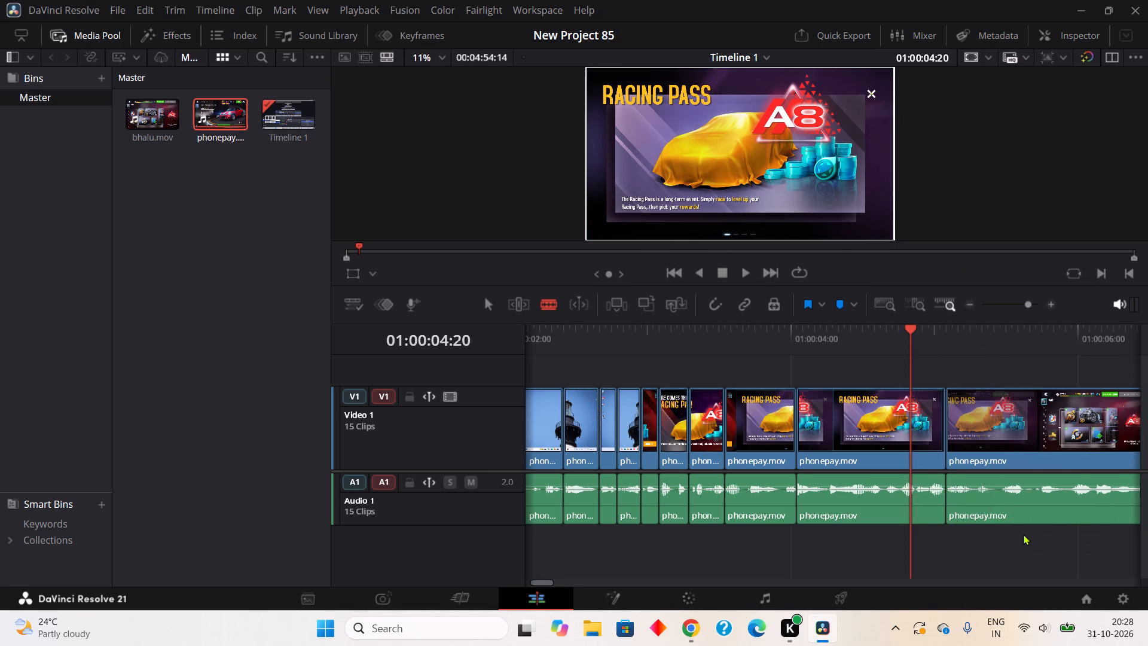
left_click(996, 504)
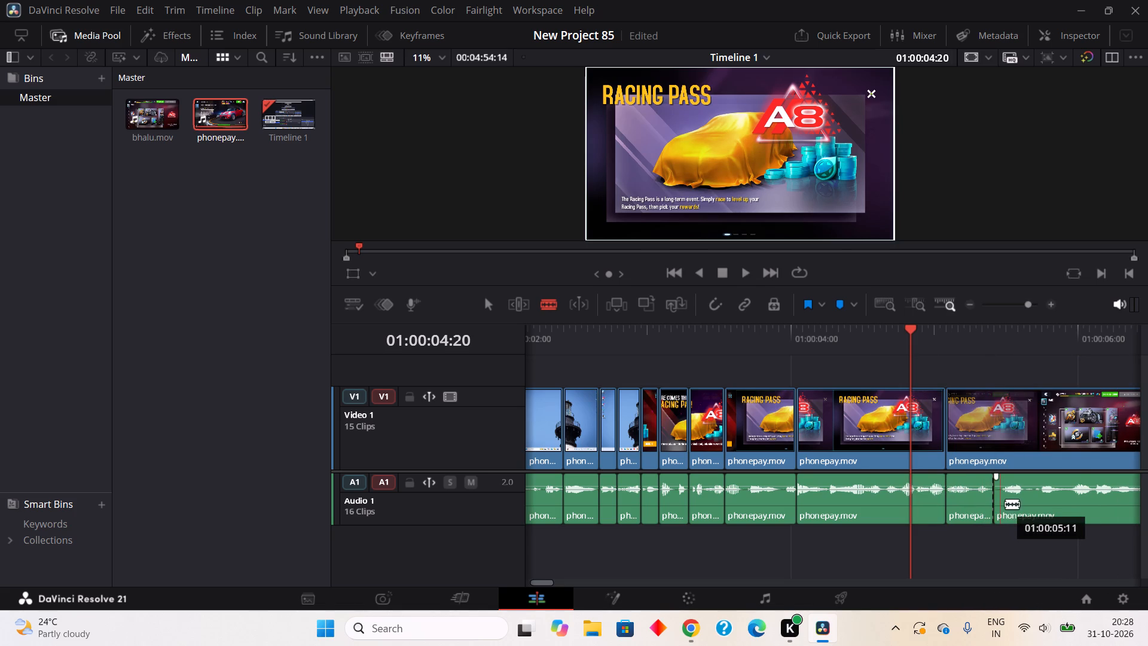
left_click(1005, 504)
right_click(1000, 520)
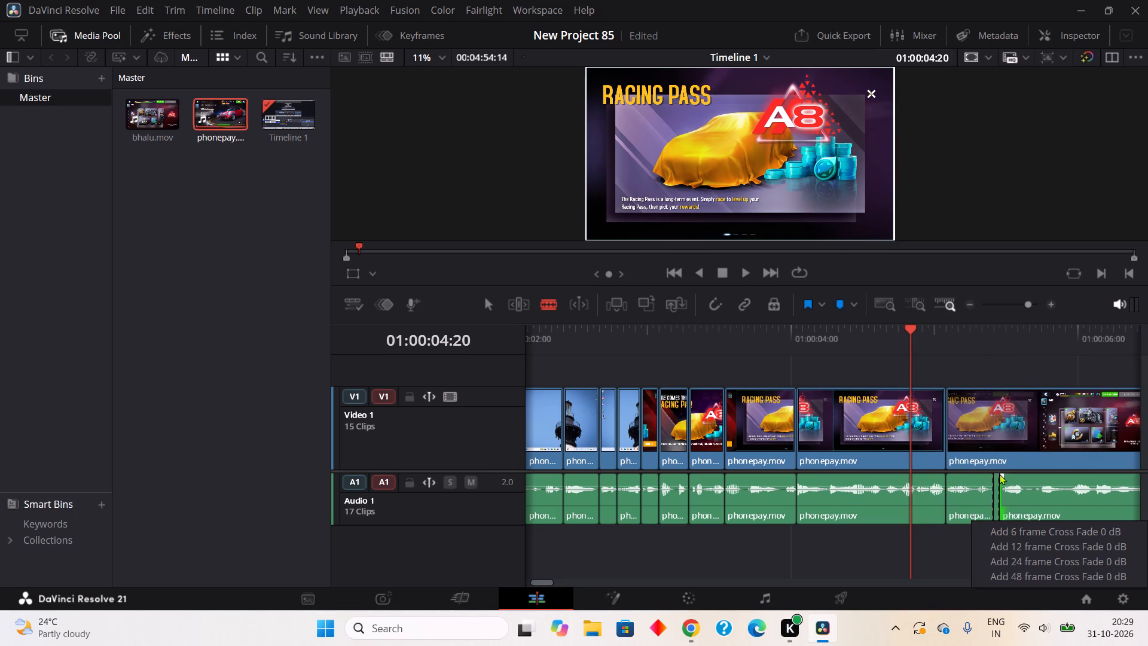
right_click(1000, 492)
right_click(998, 495)
right_click(998, 487)
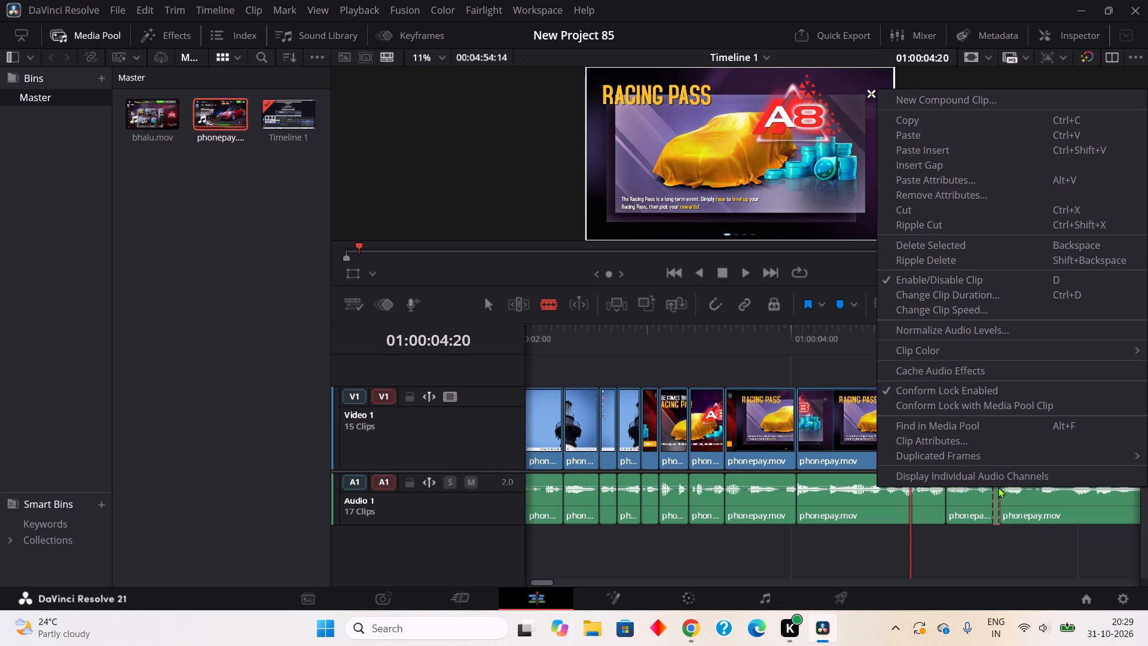
left_click(906, 228)
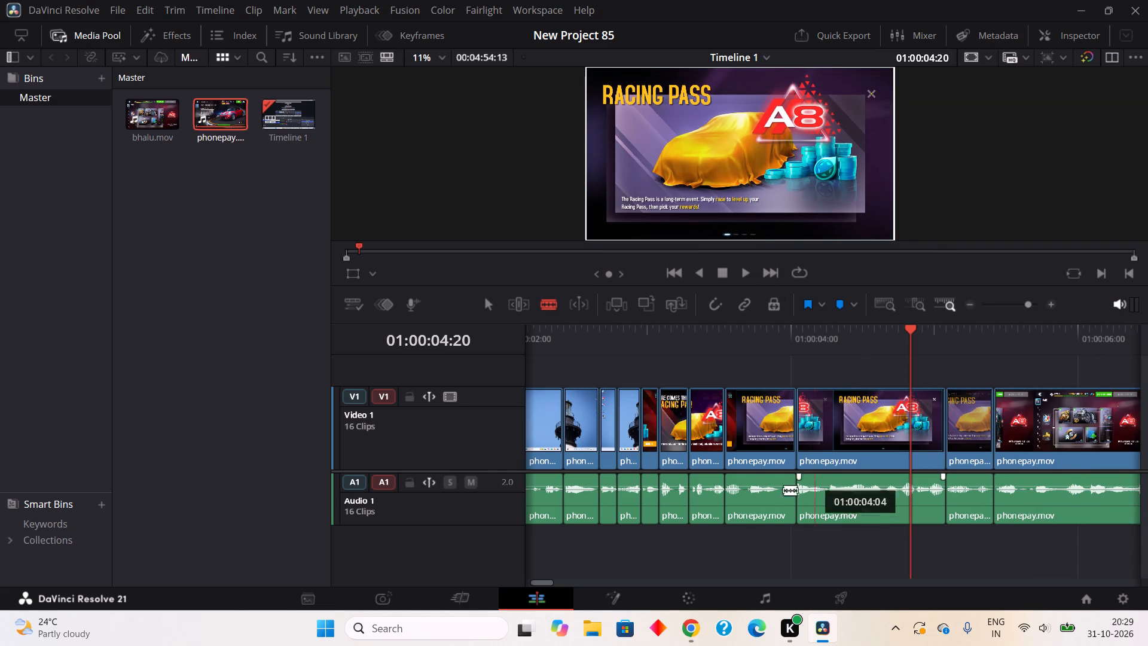
Blade and ripple cut the one-frame quiet gaps in the audio at about 01:00:03:16 and 01:00:03:04.
left_click(745, 502)
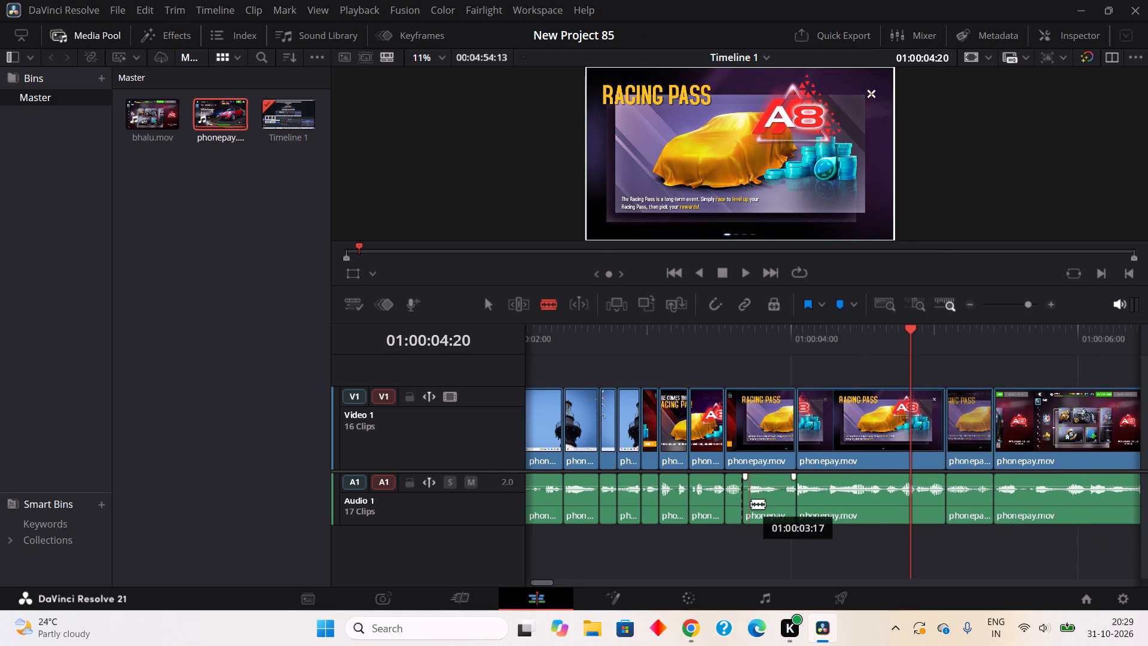
double_click(751, 504)
right_click(748, 511)
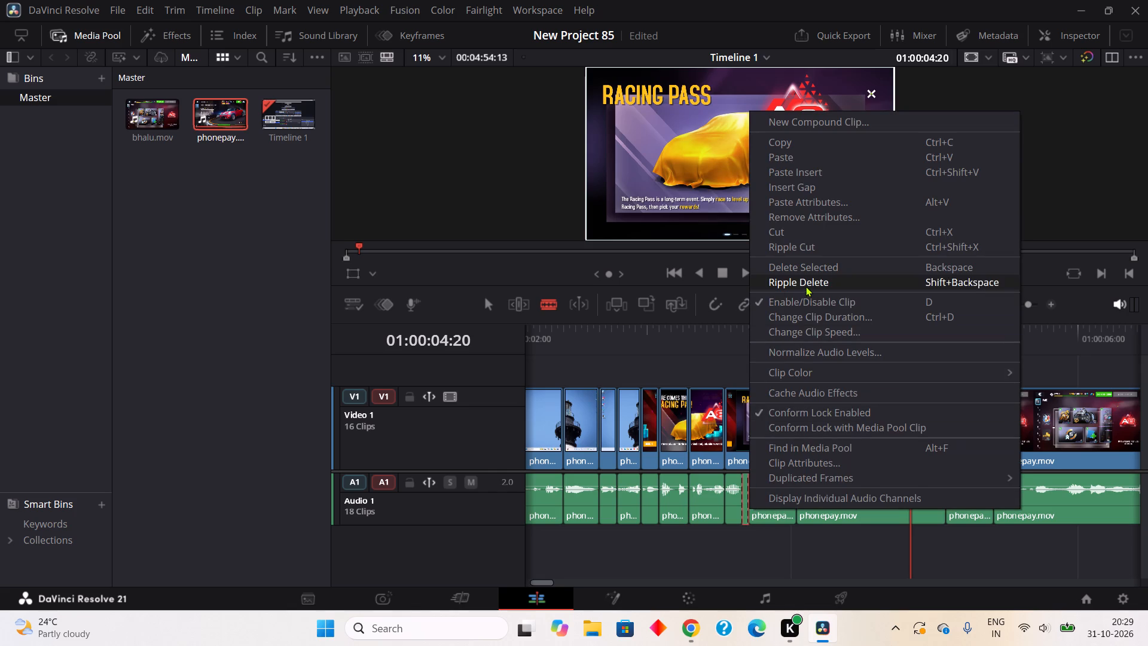
left_click(814, 240)
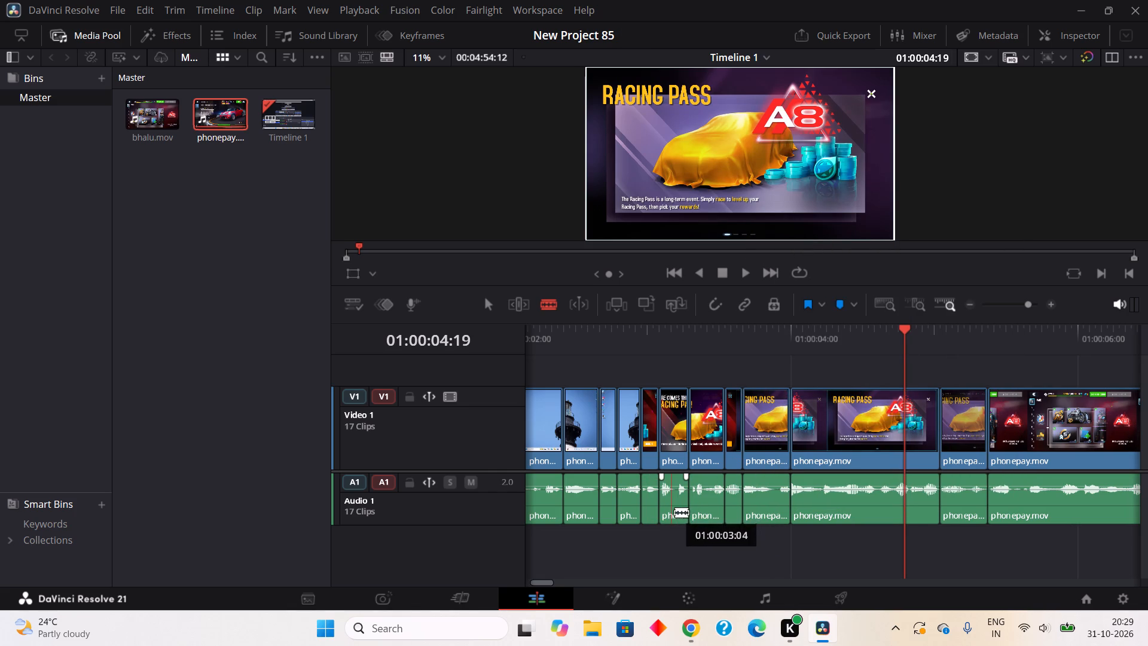
double_click(674, 512)
left_click(679, 507)
right_click(682, 519)
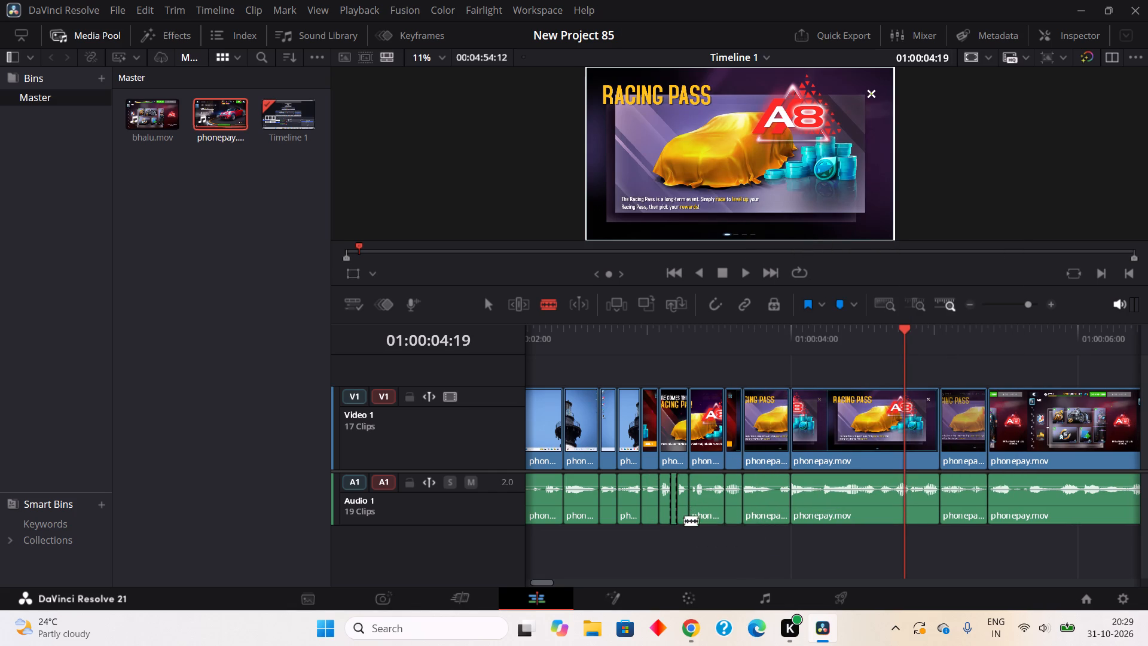
right_click(671, 512)
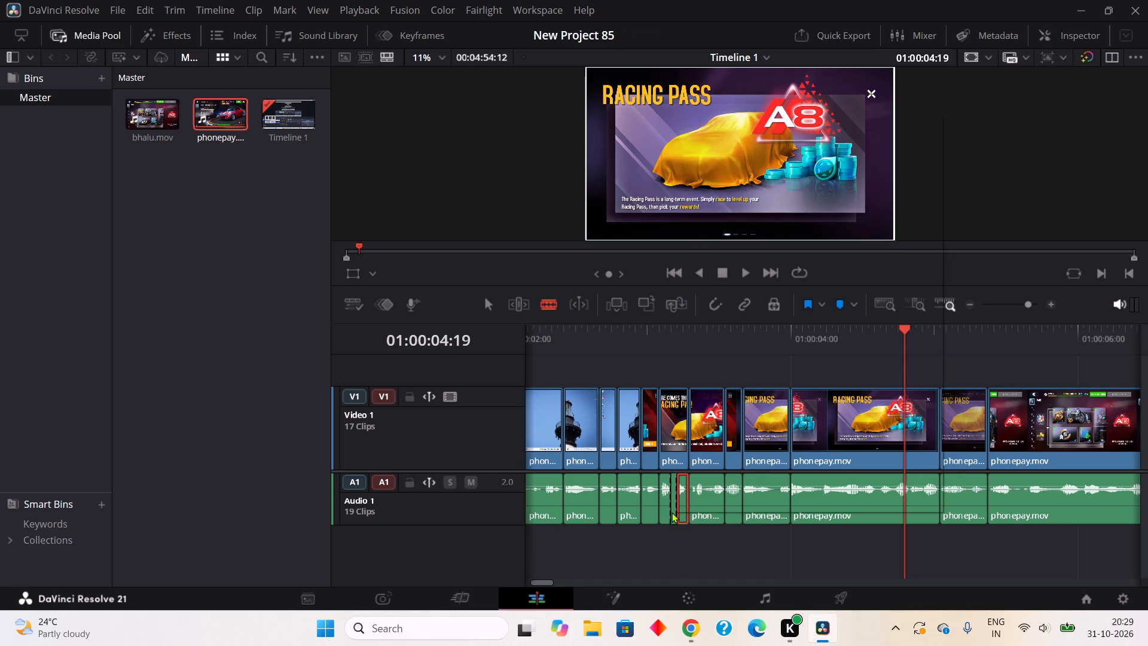
left_click(700, 248)
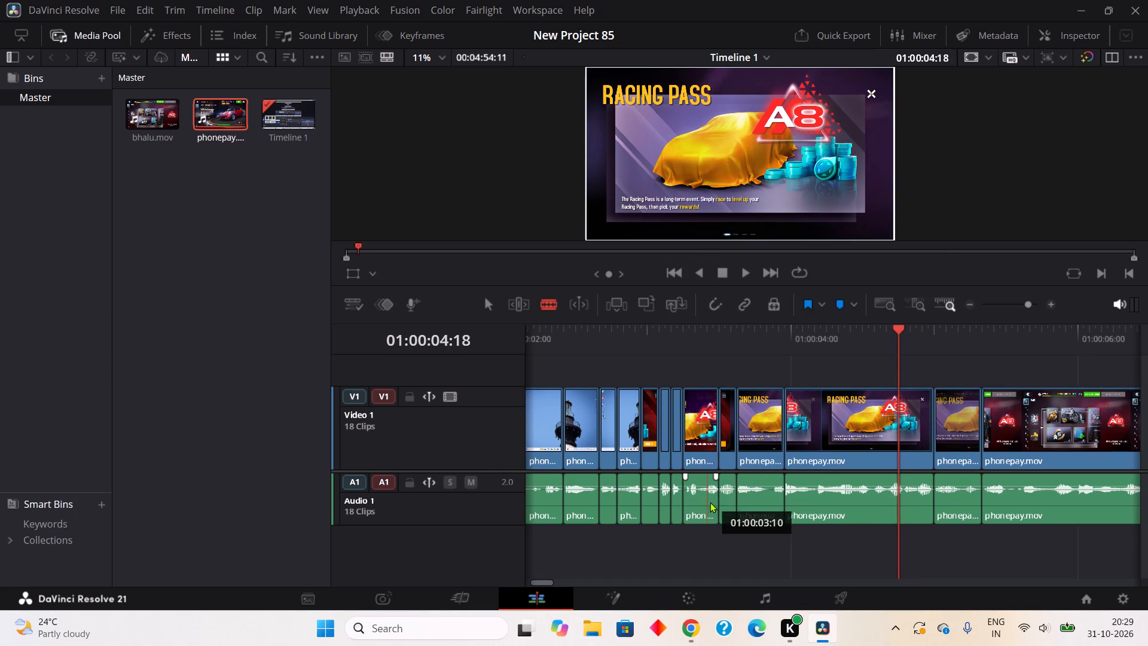
Blade and ripple cut the quiet audio gaps at about 01:00:03:20 and from about 01:00:05:11 to 01:00:05:14.
left_click(771, 510)
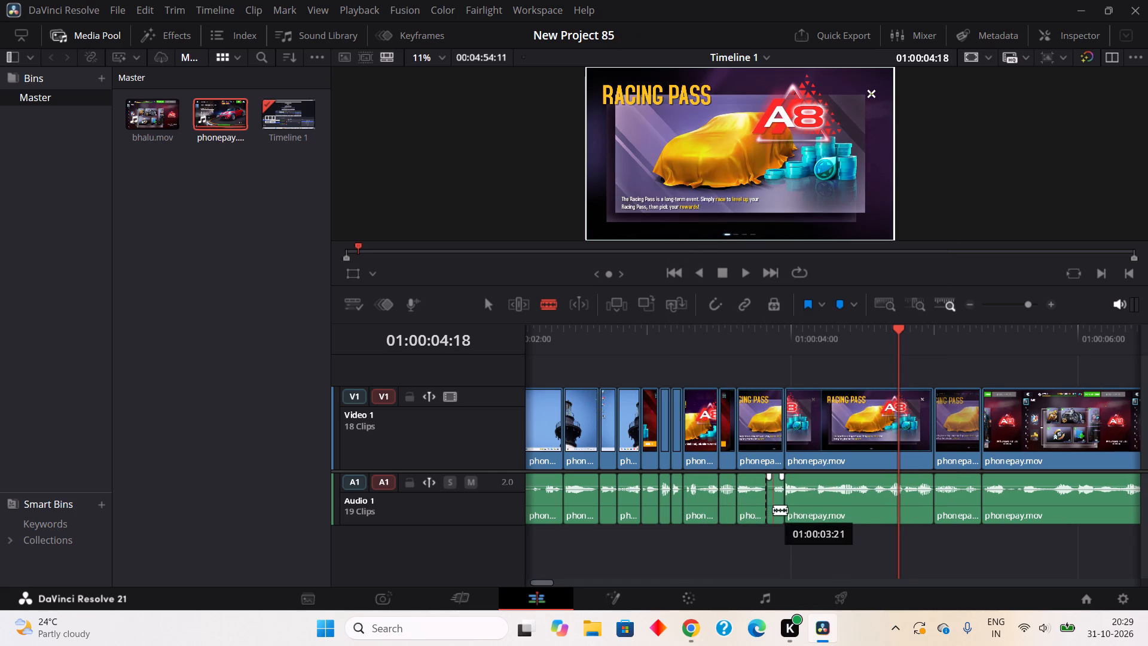
left_click(774, 510)
right_click(769, 510)
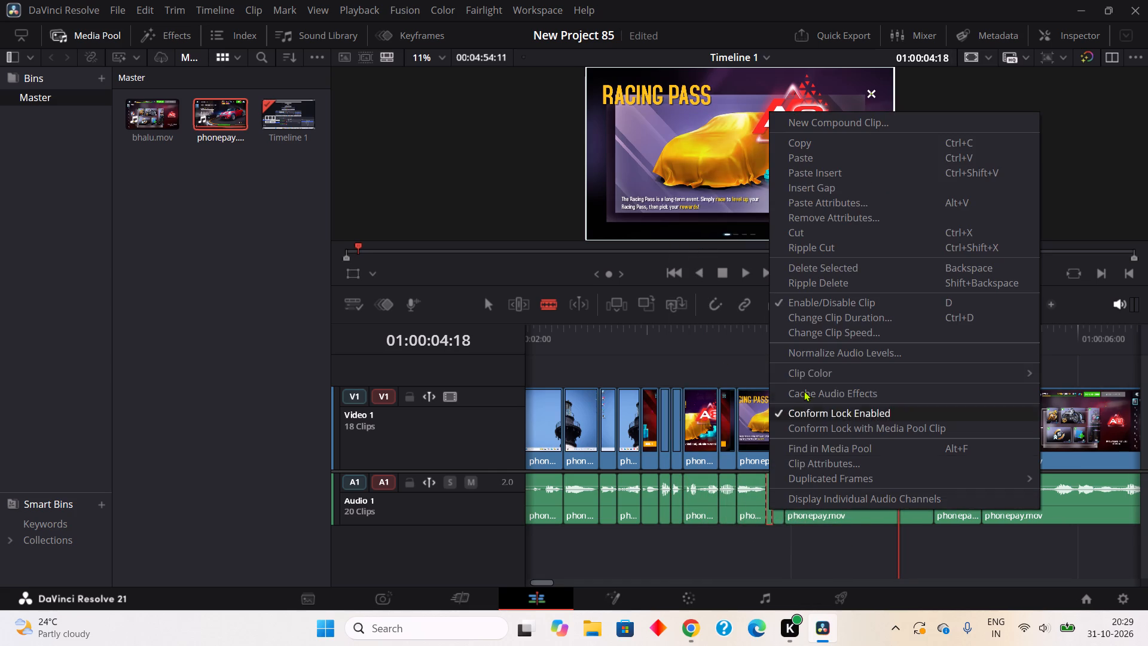
left_click(845, 248)
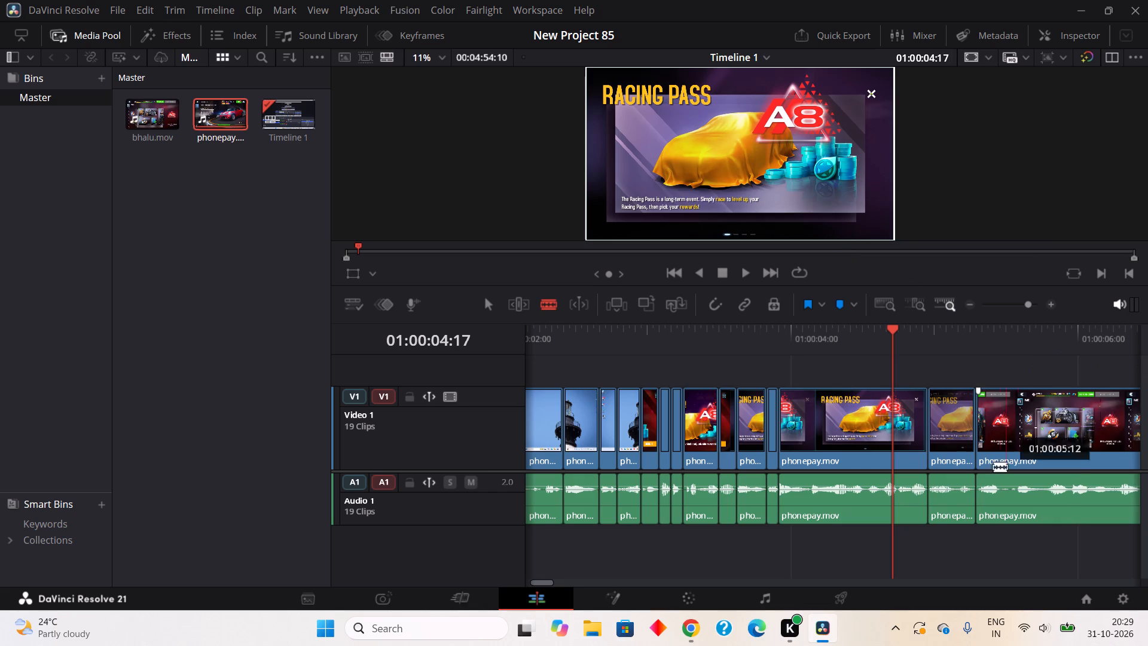
left_click(1005, 500)
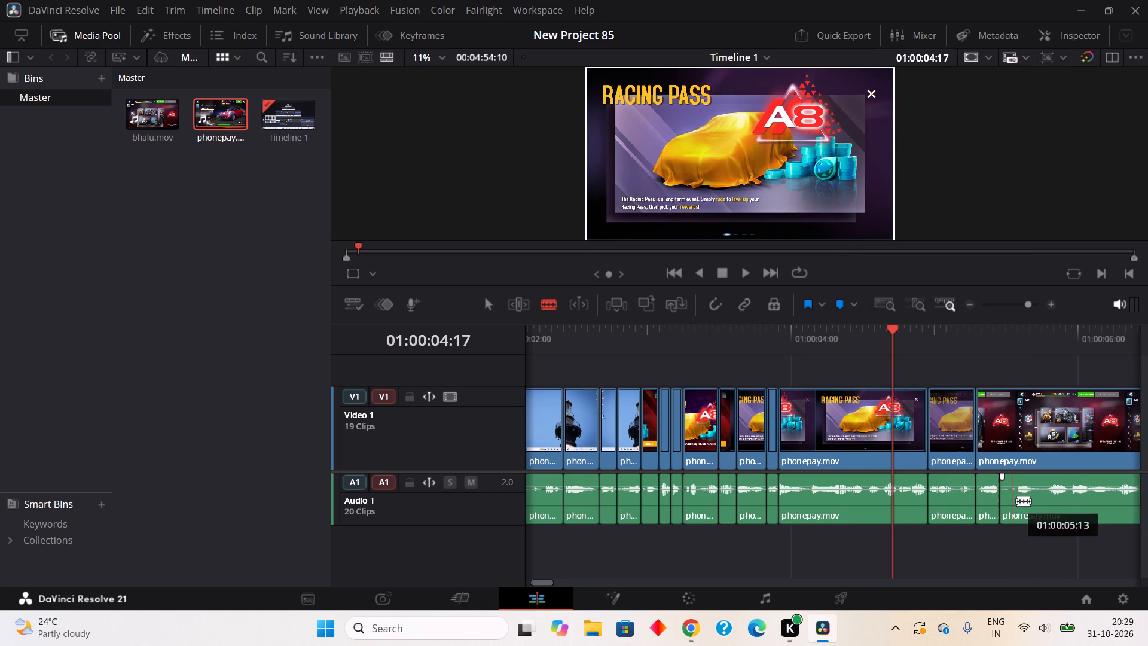
double_click(1020, 505)
right_click(1013, 505)
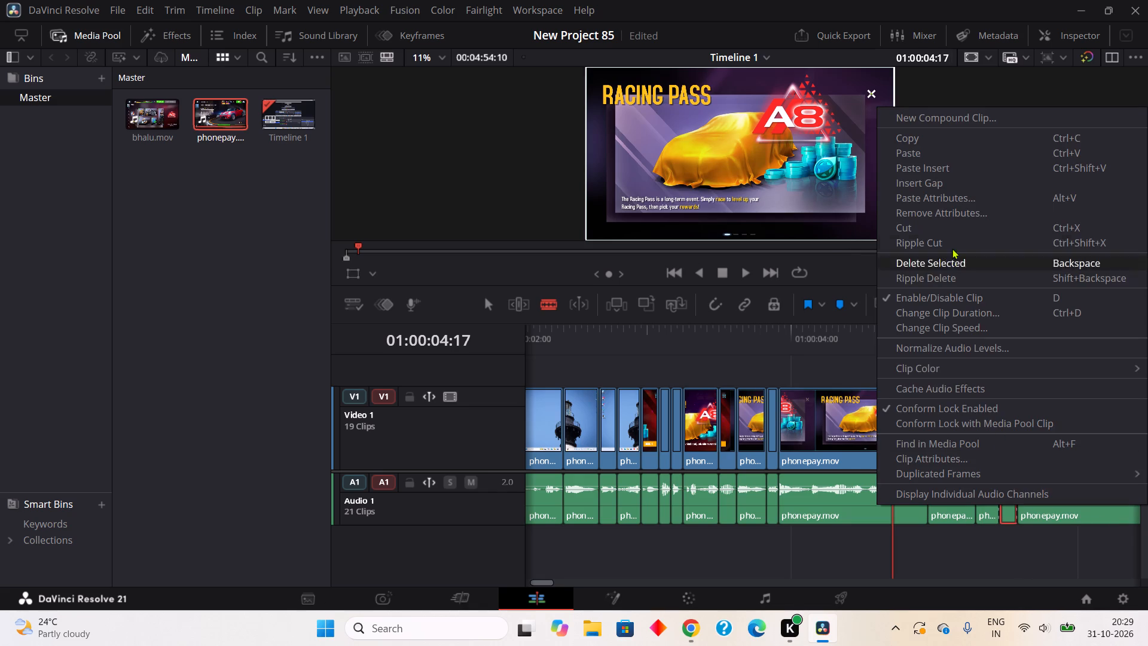
left_click(947, 246)
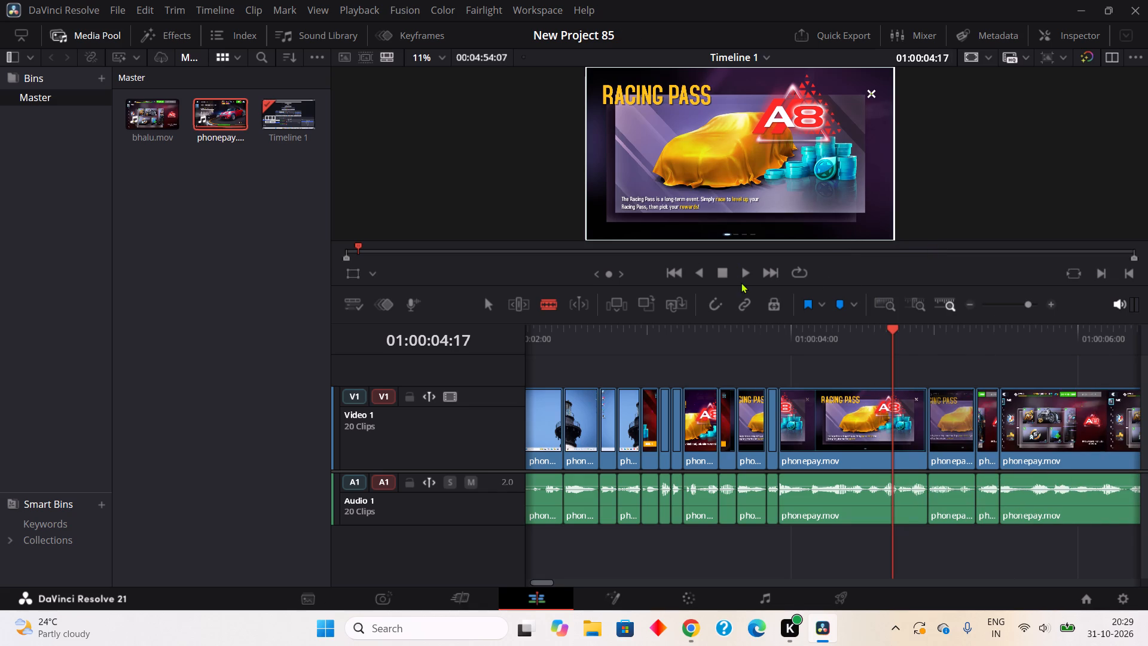
Play on to about 01:00:07:05, then split out the quiet audio gap from about 01:00:06:12 to 01:00:06:17 and ripple cut it.
left_click(742, 276)
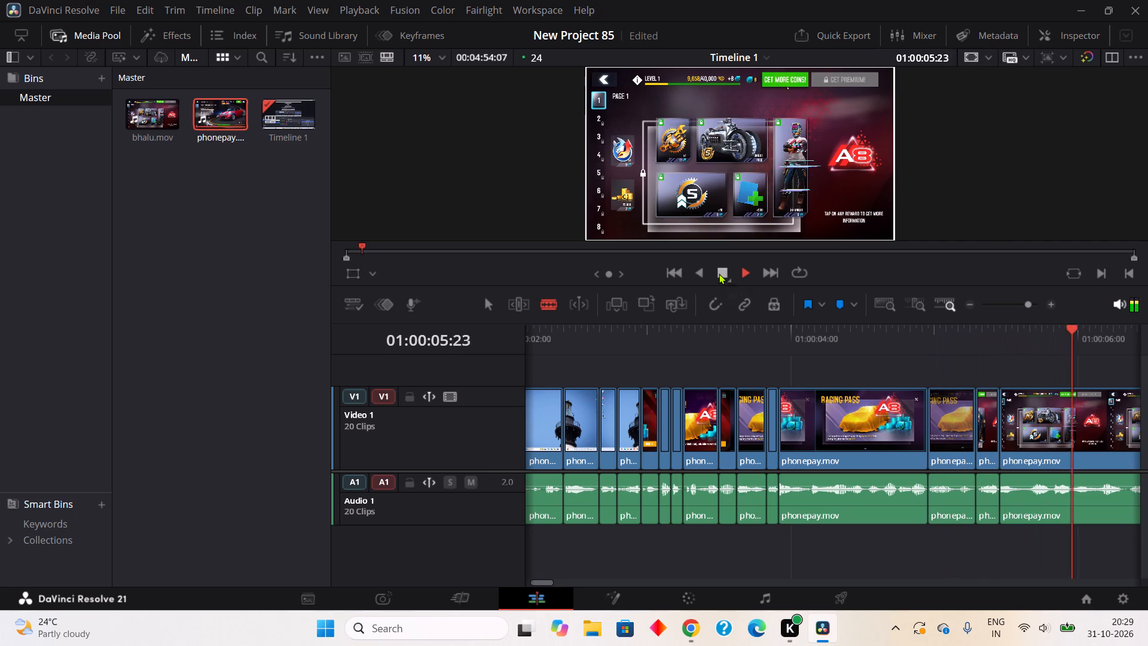
left_click(719, 273)
left_click(741, 267)
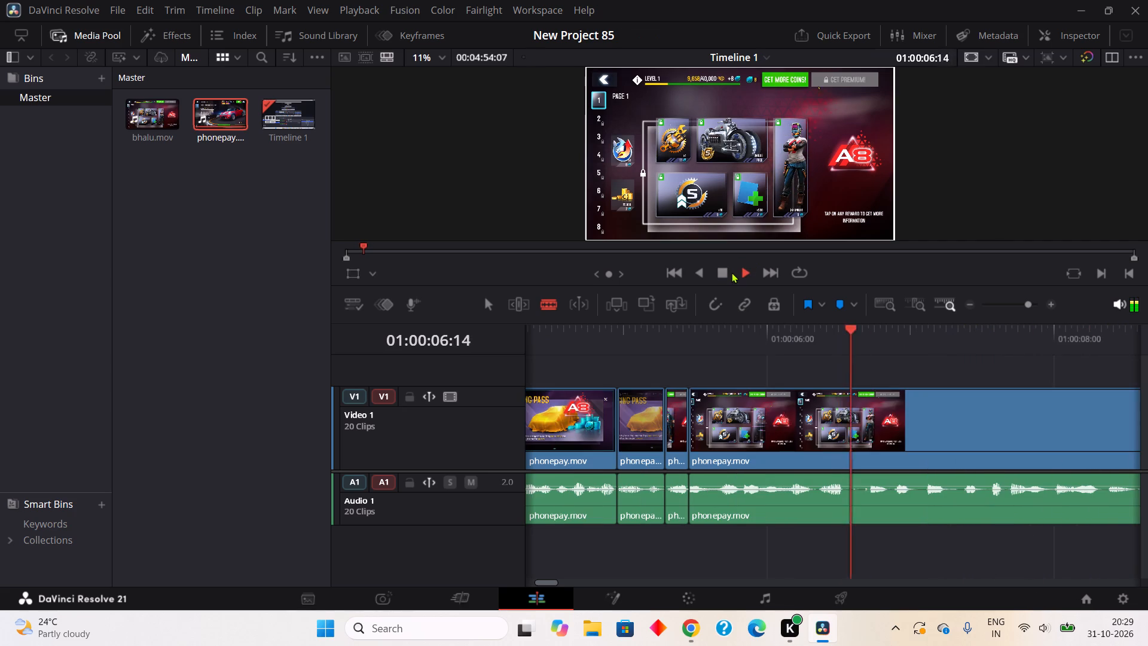
left_click(728, 272)
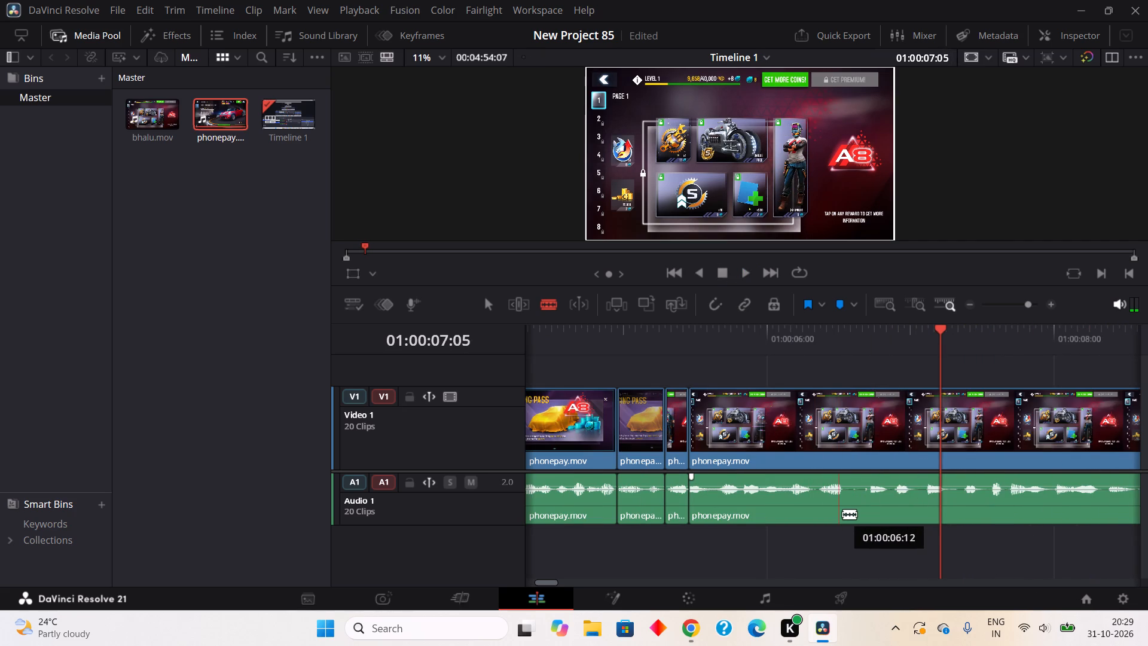
left_click(842, 514)
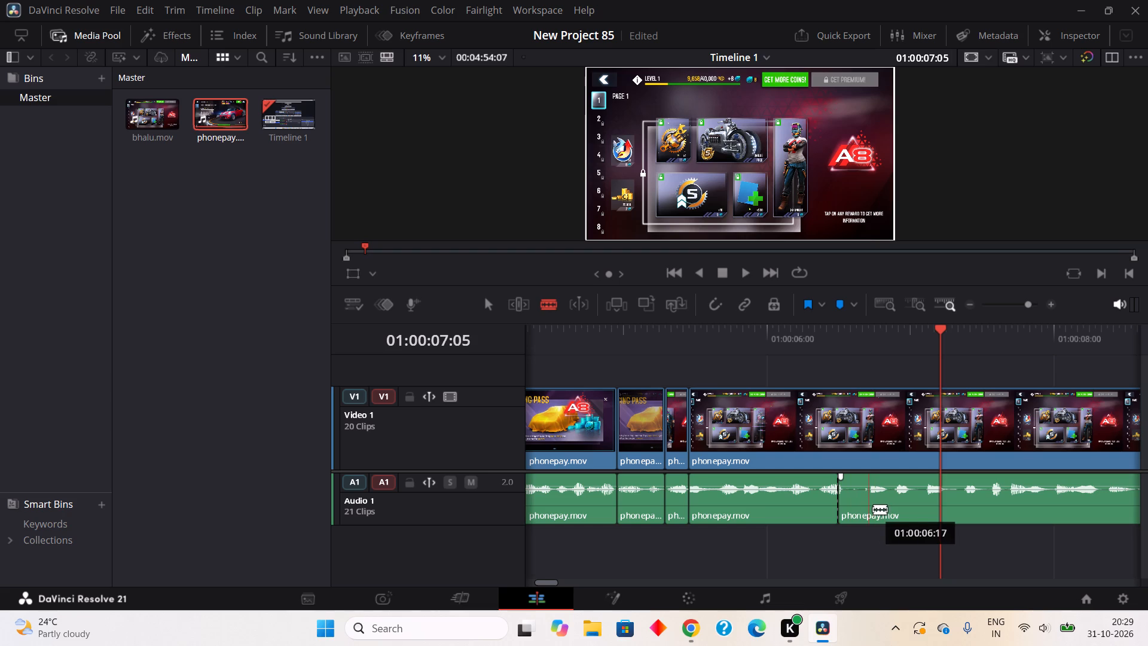
left_click(873, 509)
right_click(853, 503)
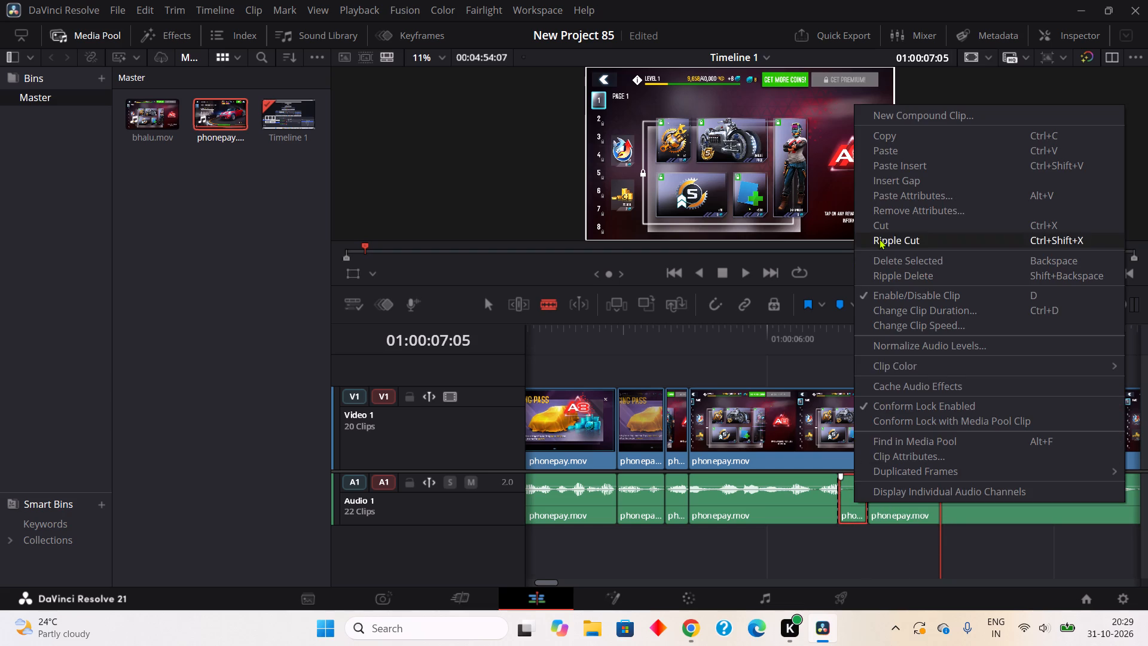
left_click(879, 239)
Split out the quiet audio gap from about 01:00:06:15 to 01:00:06:17 and ripple cut it.
left_click(859, 508)
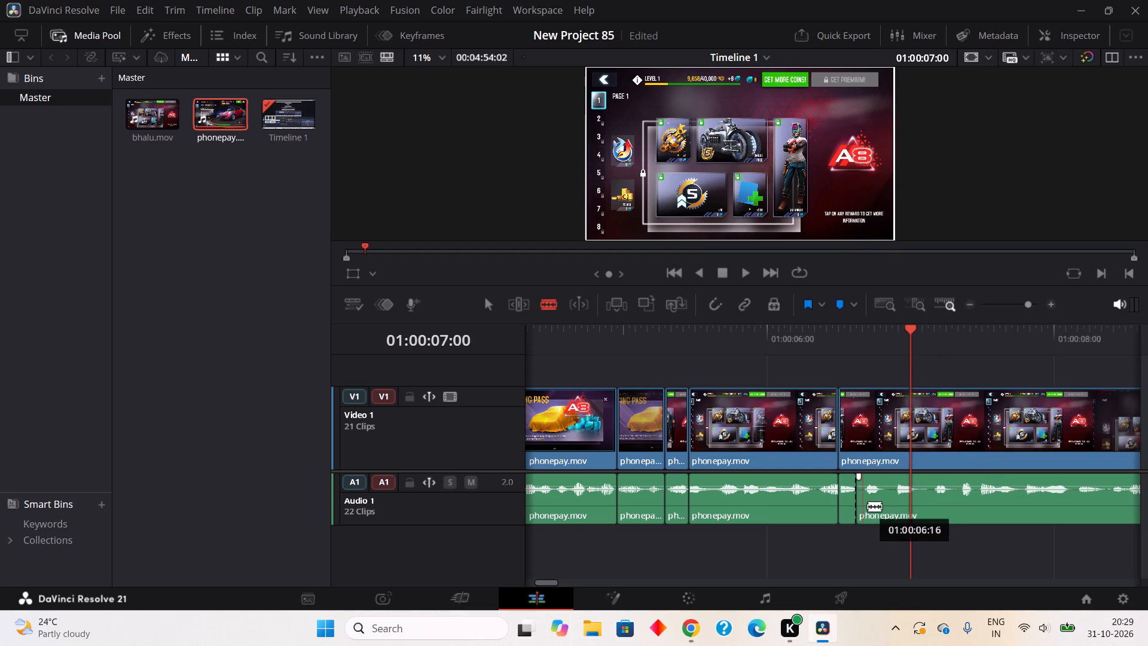
left_click(871, 510)
right_click(858, 502)
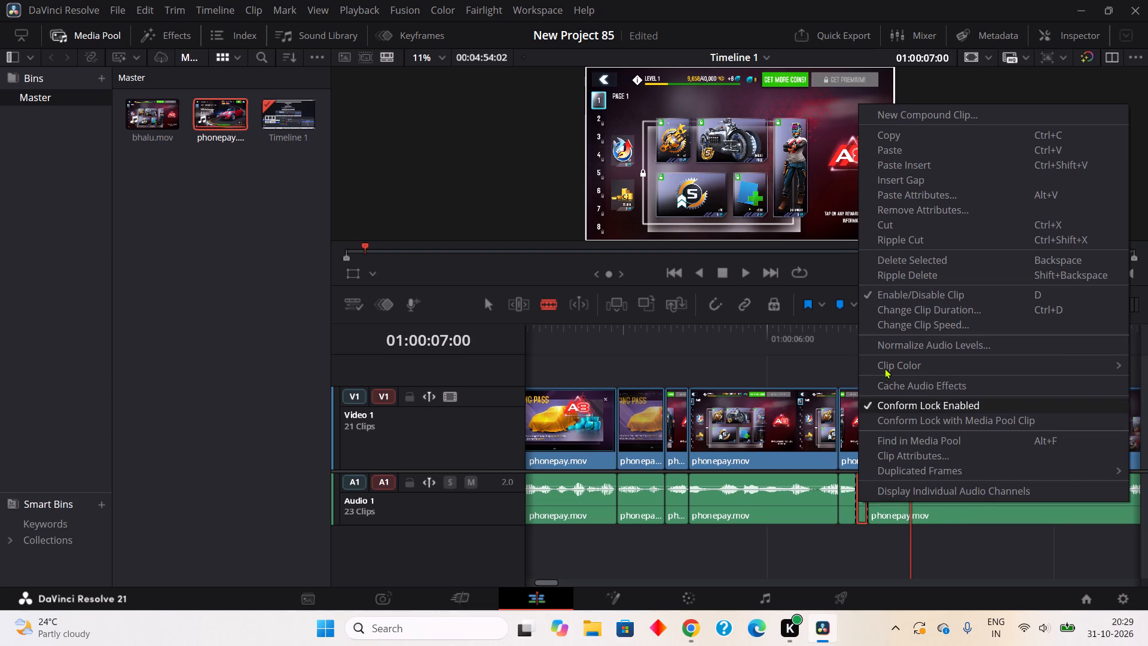
left_click(886, 246)
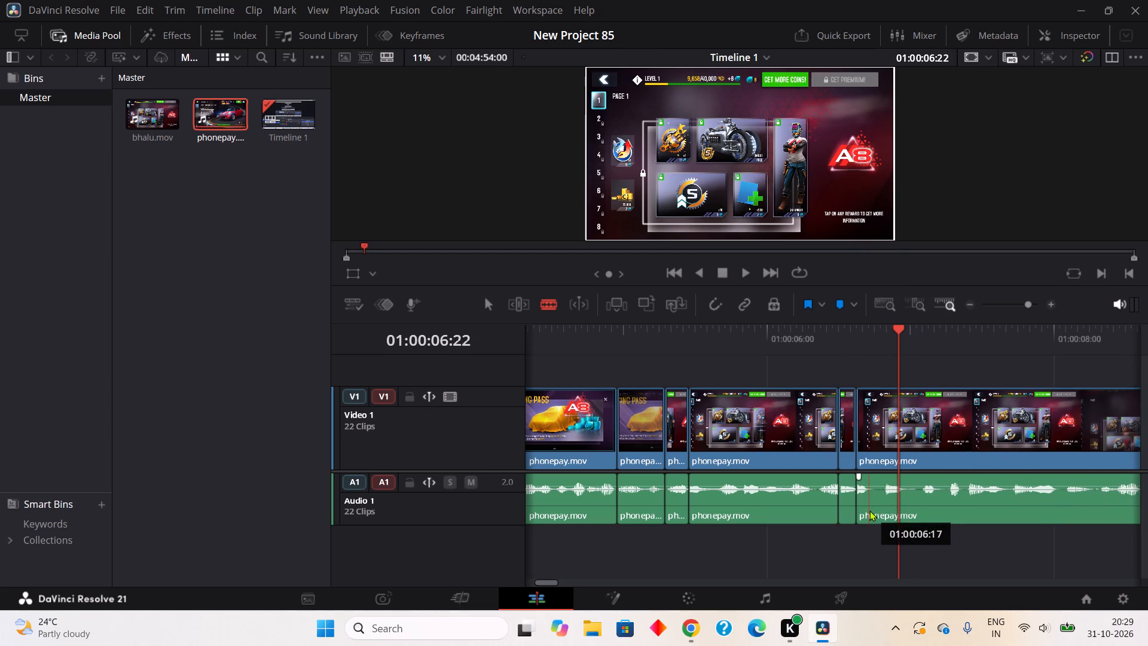
Blade and ripple cut the quiet audio gaps from about 01:00:06:17 to 01:00:06:20 and from about 01:00:06:21 to 01:00:06:23.
left_click(869, 510)
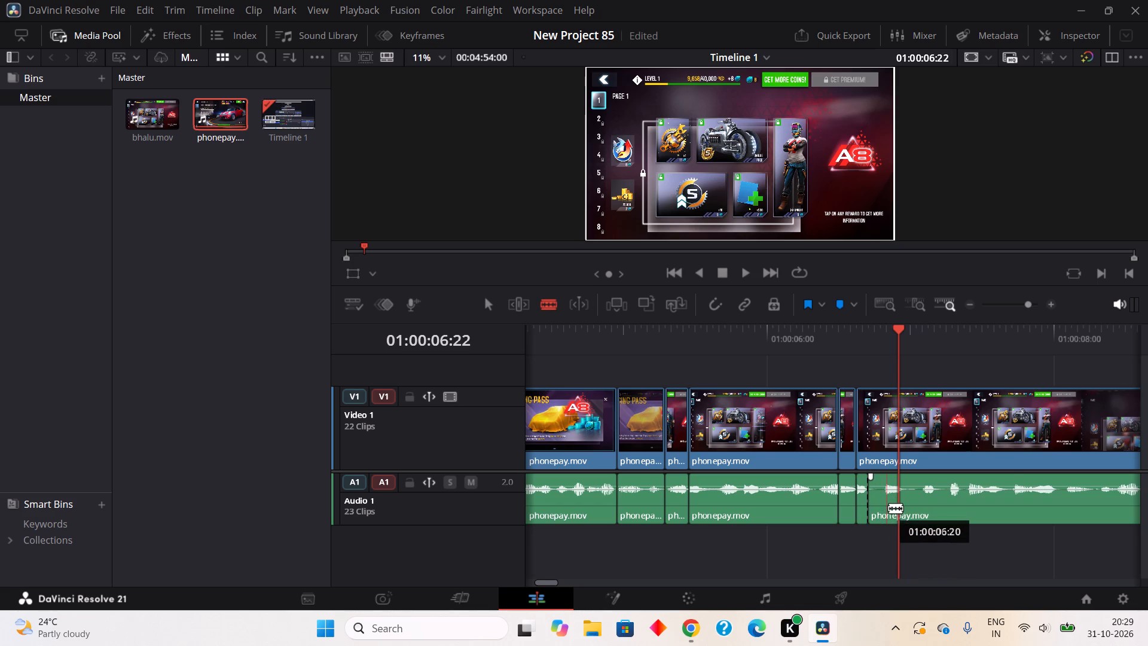
left_click(889, 508)
right_click(882, 500)
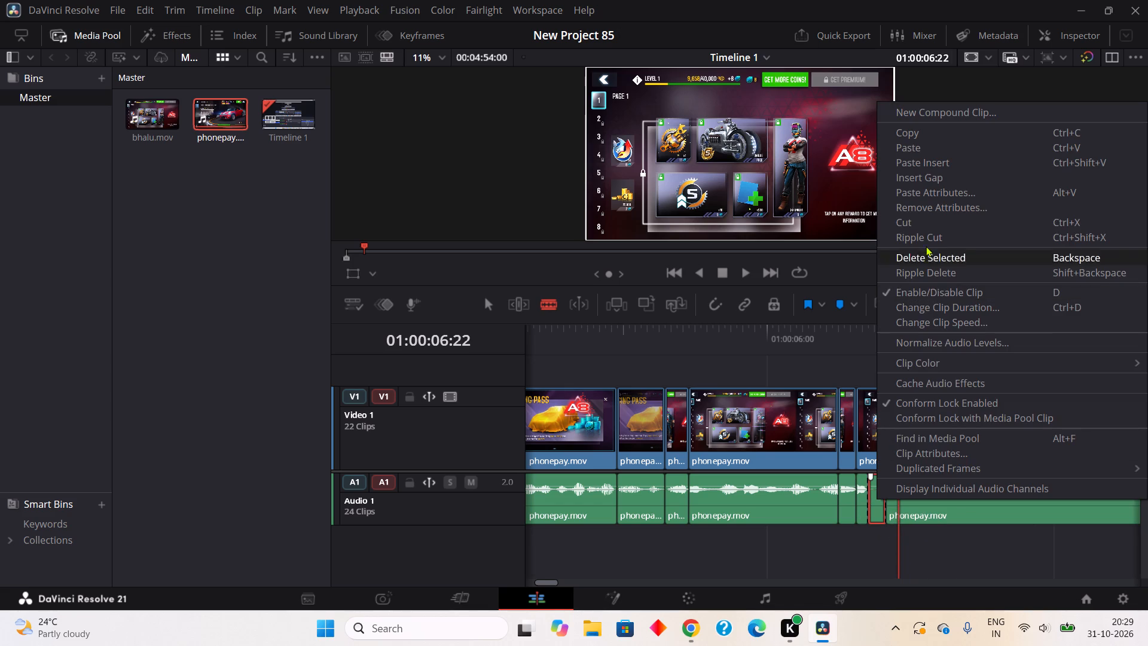
left_click(922, 237)
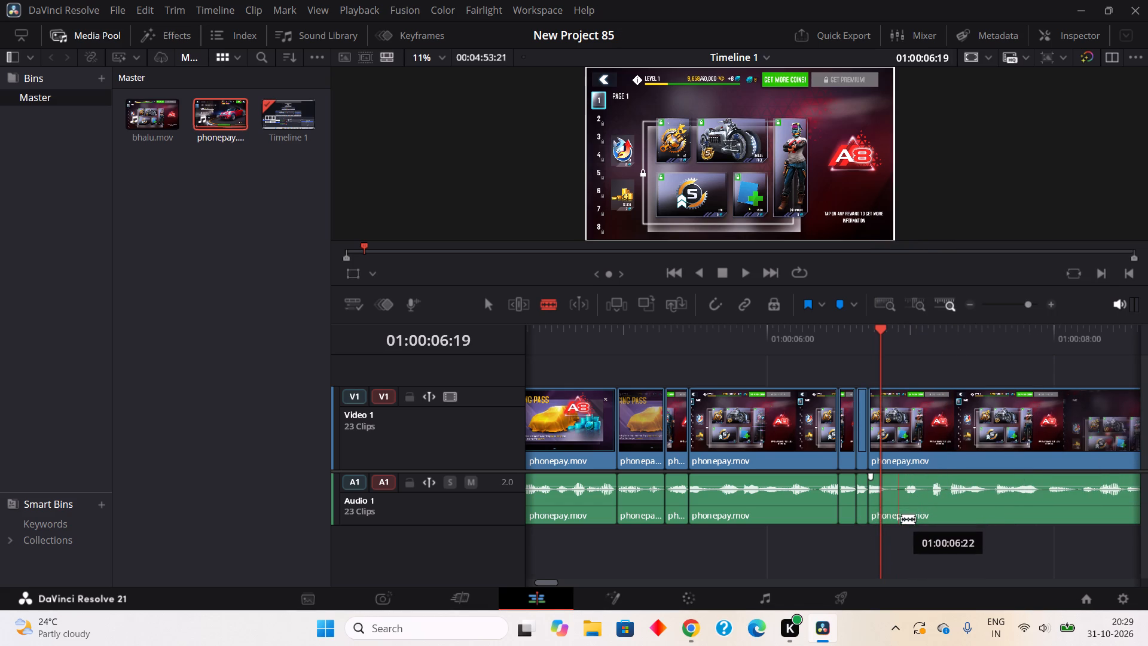
left_click(895, 522)
left_click(908, 511)
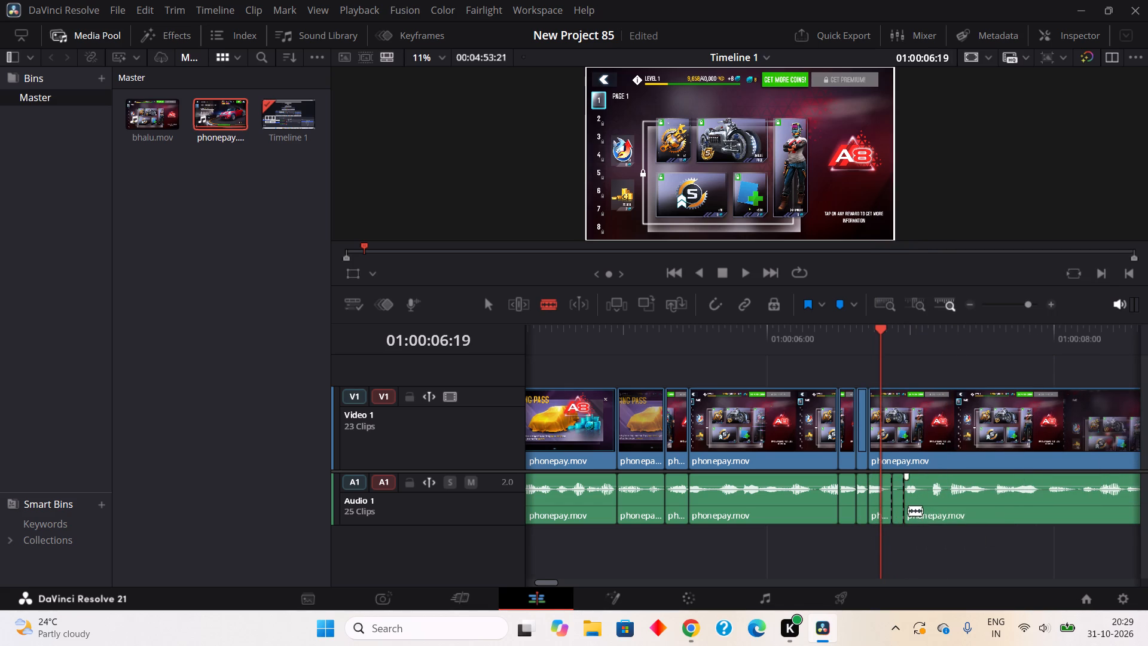
right_click(900, 502)
left_click(919, 246)
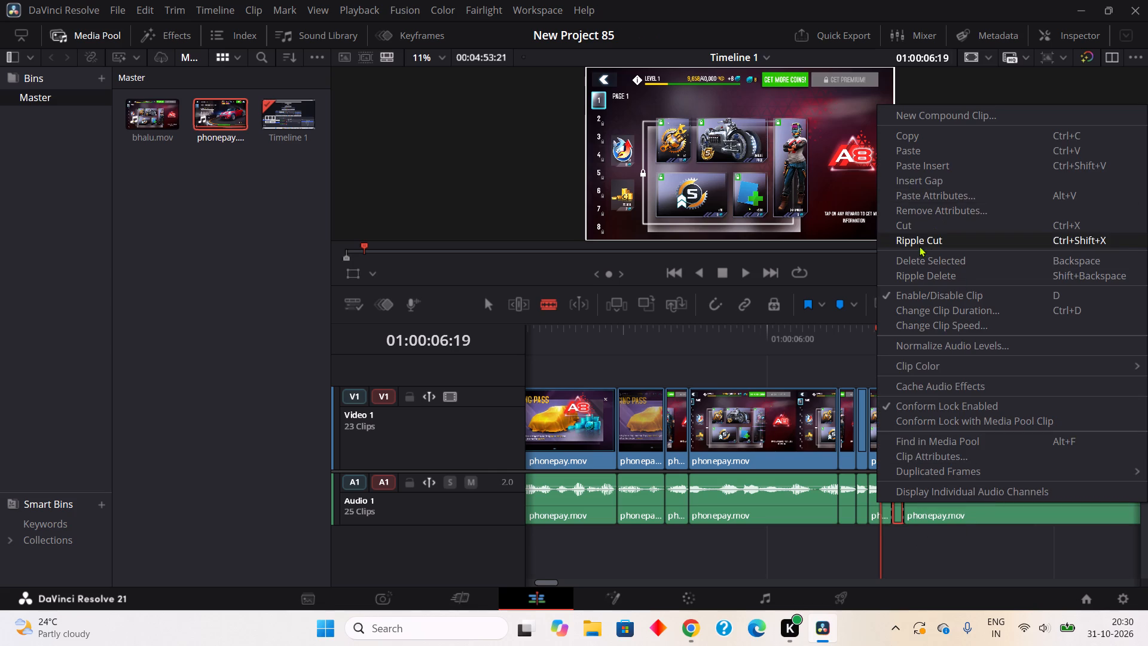
Blade and ripple cut the quiet audio gaps from about 01:00:06:23 to 01:00:07:02, and again from about 01:00:07:00 to 01:00:07:02.
left_click(906, 505)
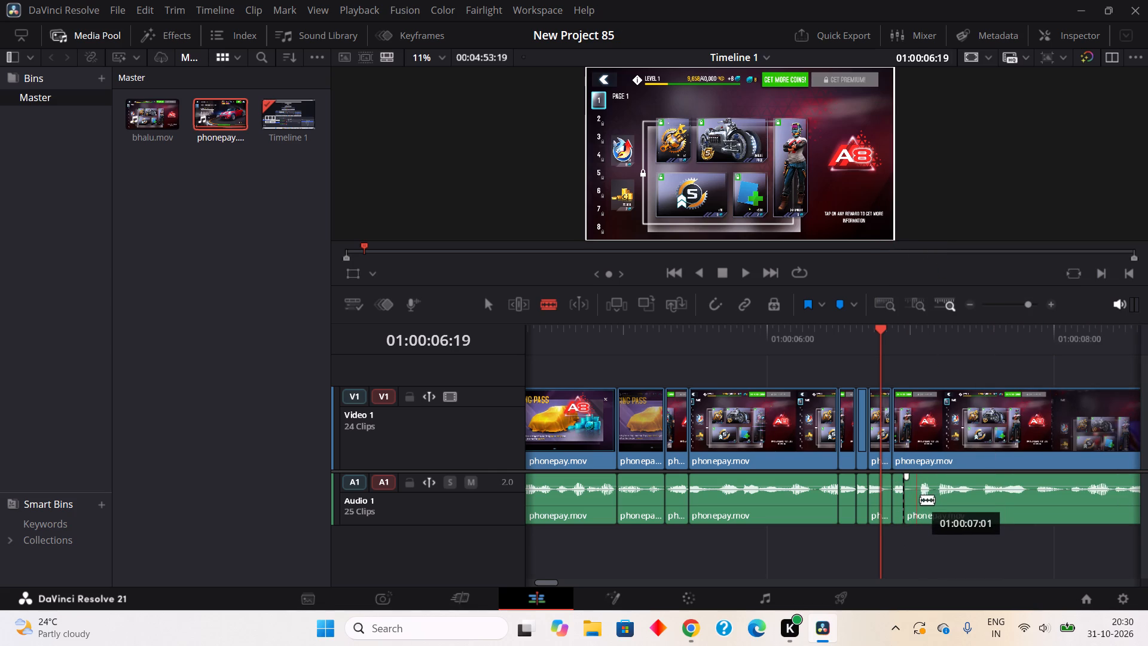
left_click(923, 505)
right_click(908, 507)
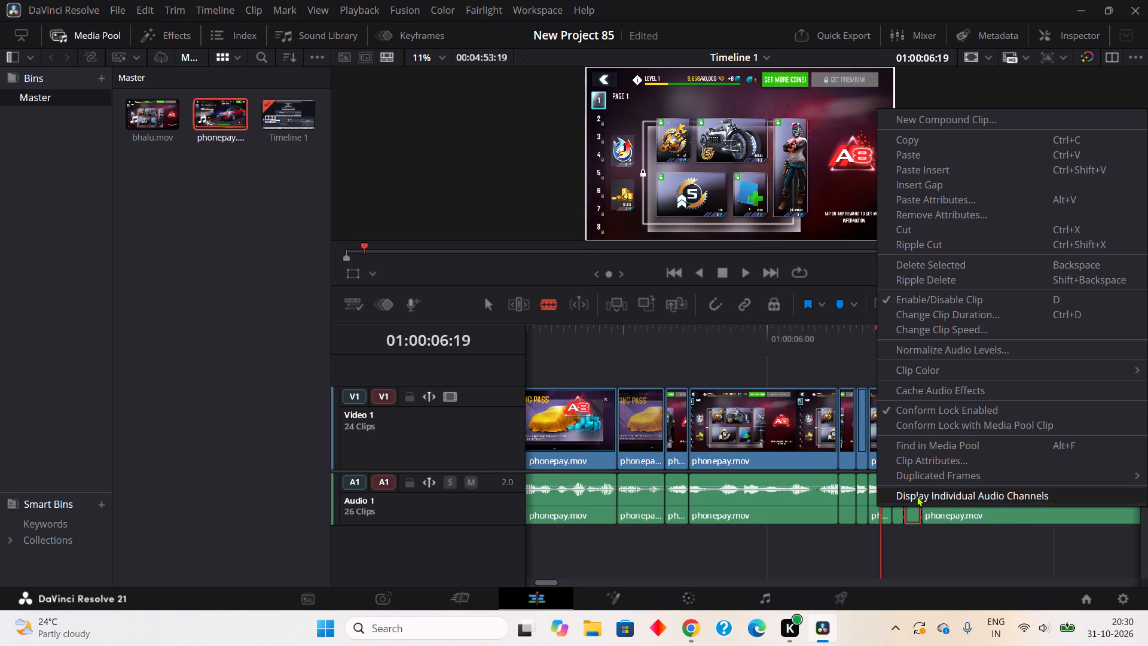
left_click(940, 246)
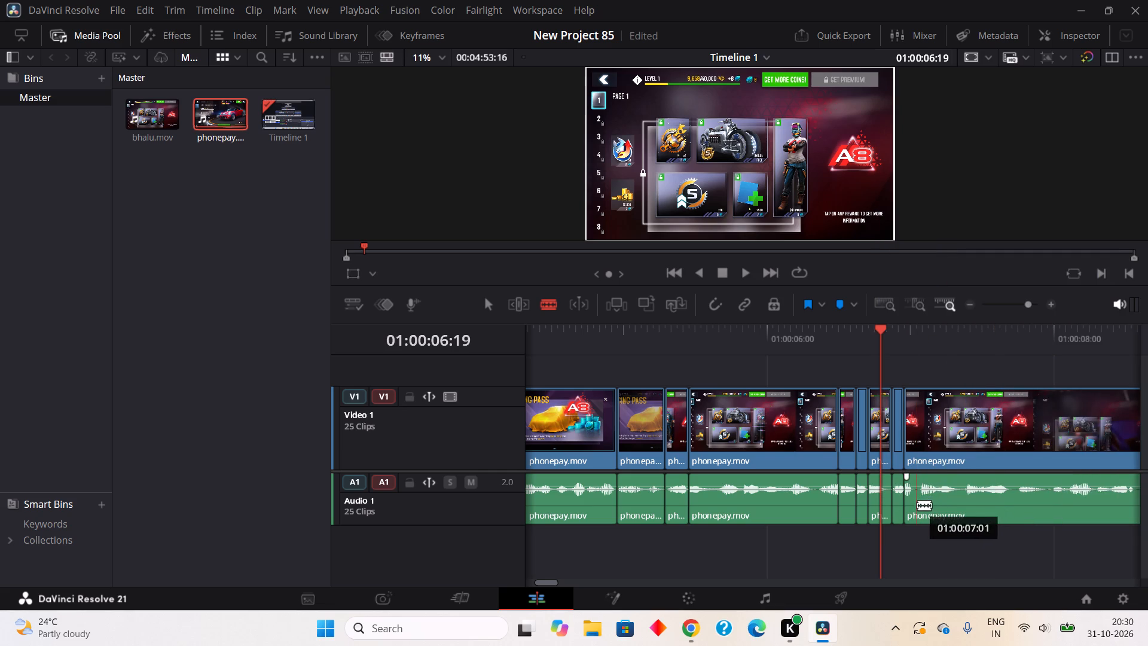
left_click(915, 514)
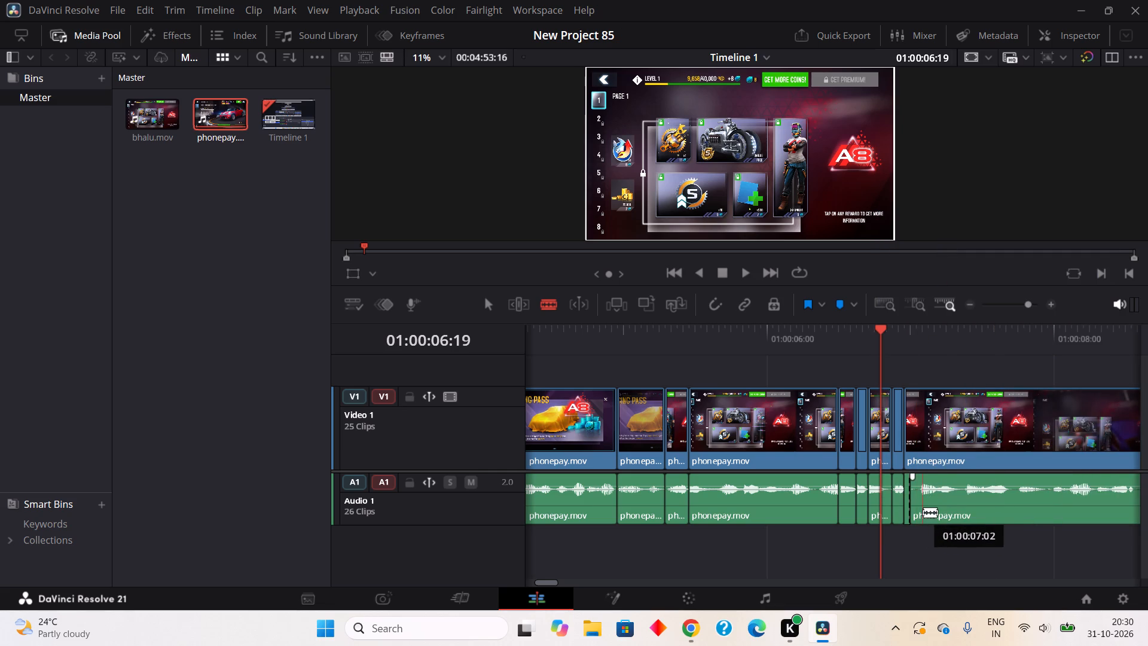
left_click(923, 512)
right_click(919, 510)
left_click(907, 242)
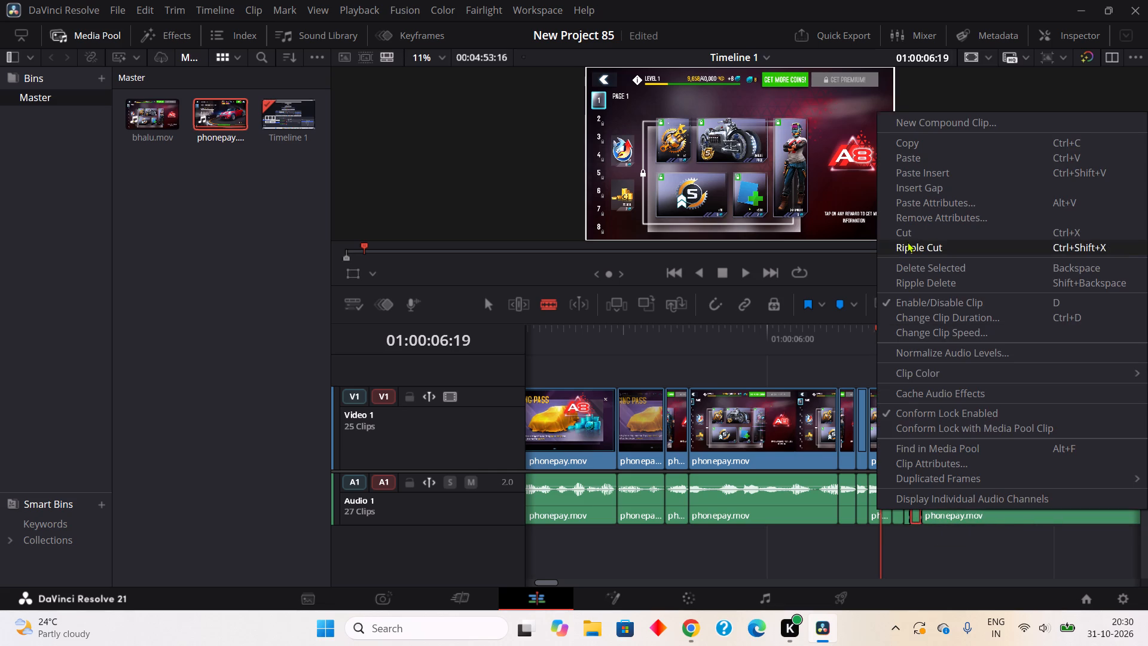
Blade and ripple cut the quiet audio gaps from about 01:00:07:14 to 01:00:07:16 and from about 01:00:08:09 to 01:00:08:12.
left_click(997, 514)
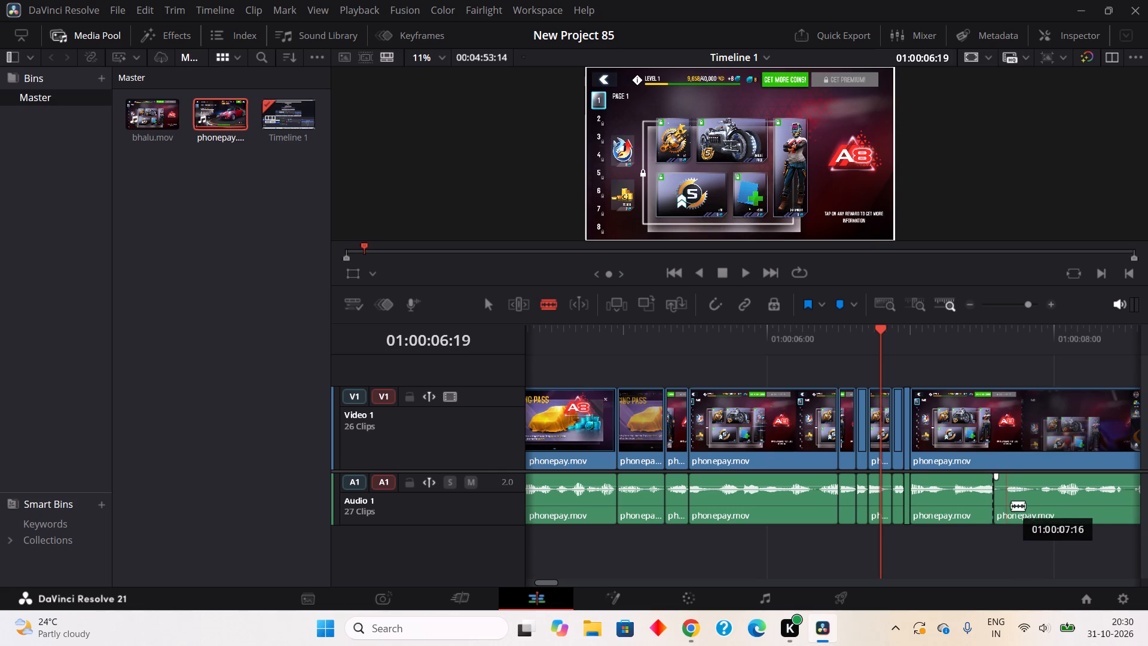
left_click(1011, 505)
right_click(1003, 510)
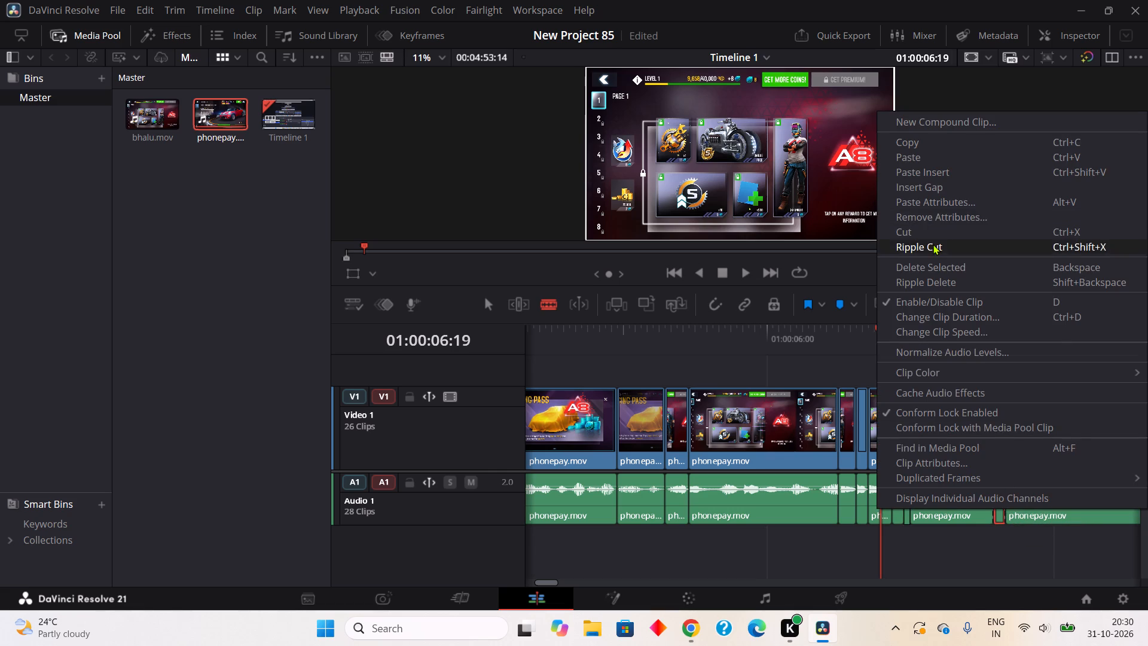
left_click(933, 244)
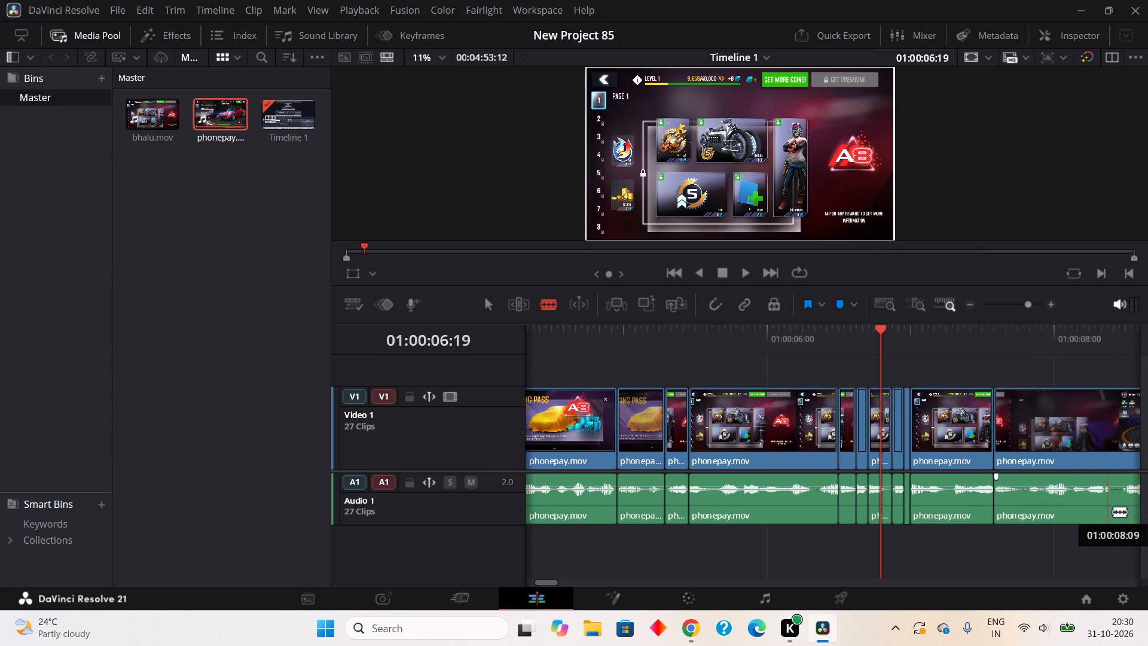
left_click(1113, 511)
left_click(1126, 498)
right_click(1116, 502)
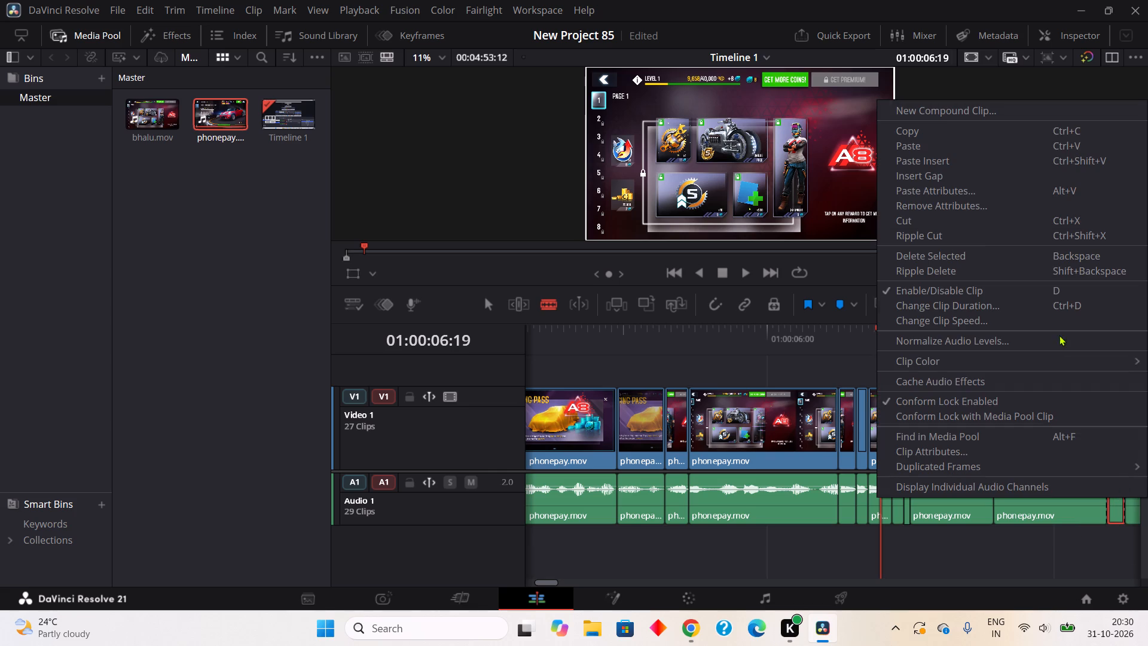
left_click(972, 230)
Play on to about 01:00:08:23, then split out the quiet audio gap from there to about 01:00:09:02 and ripple cut it.
left_click(744, 274)
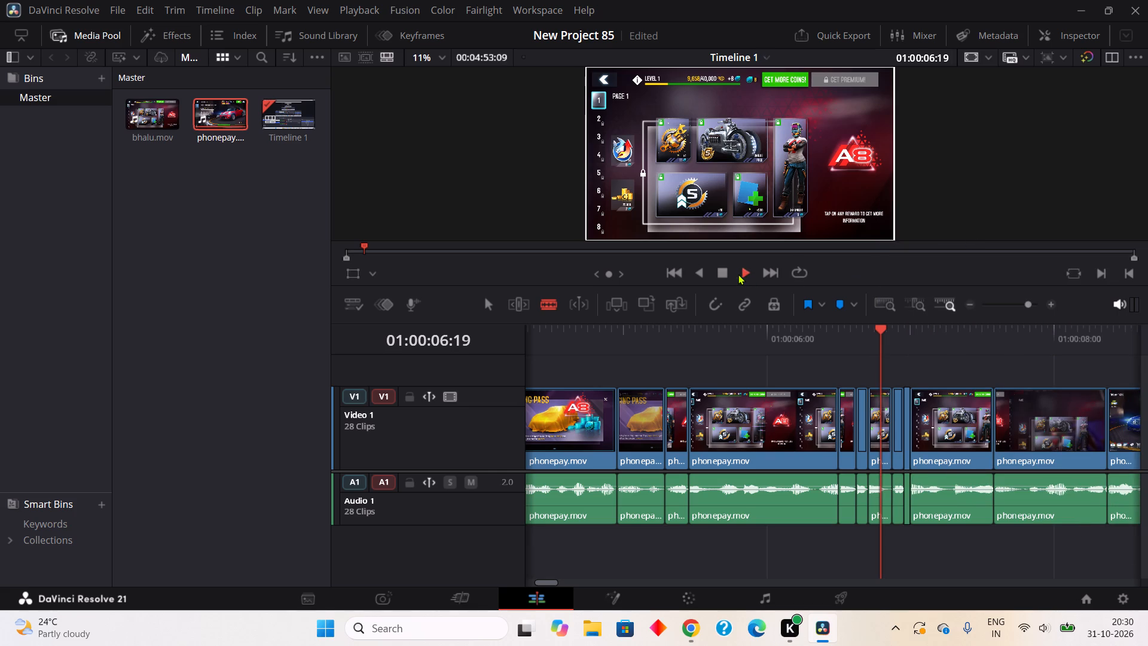
left_click(722, 270)
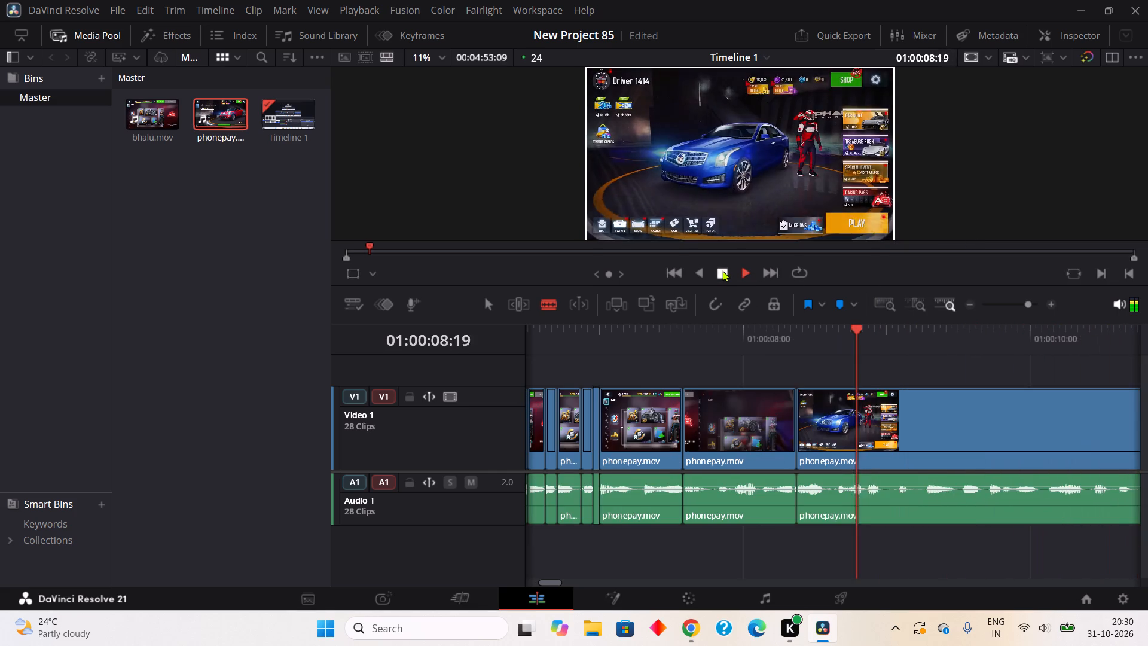
left_click(885, 505)
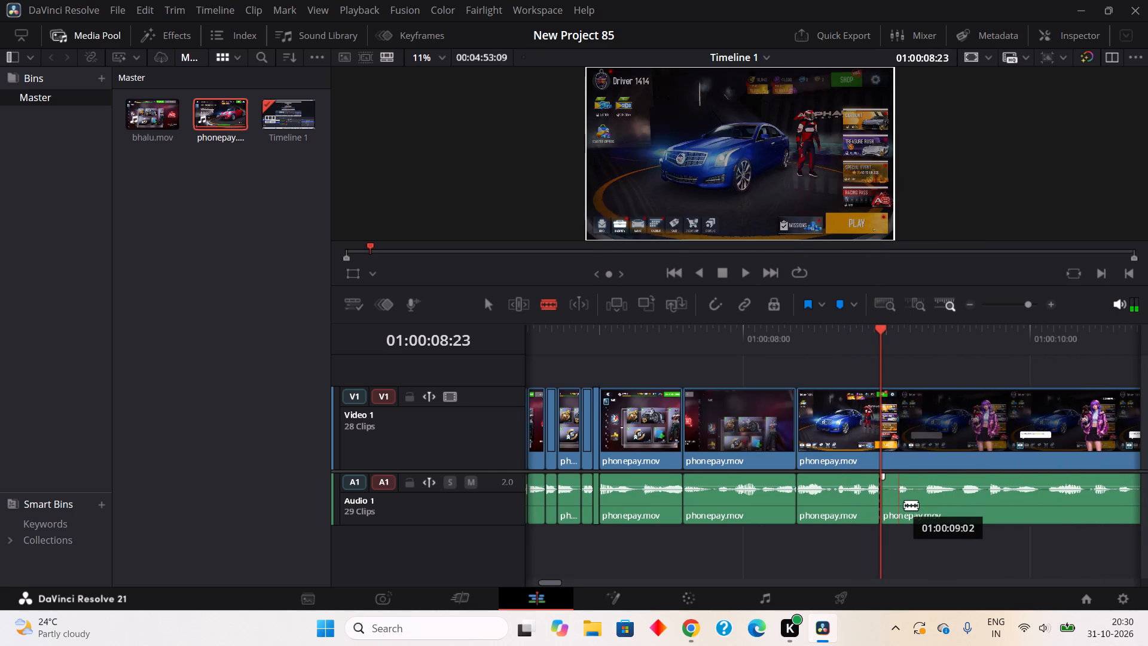
left_click(904, 505)
right_click(889, 506)
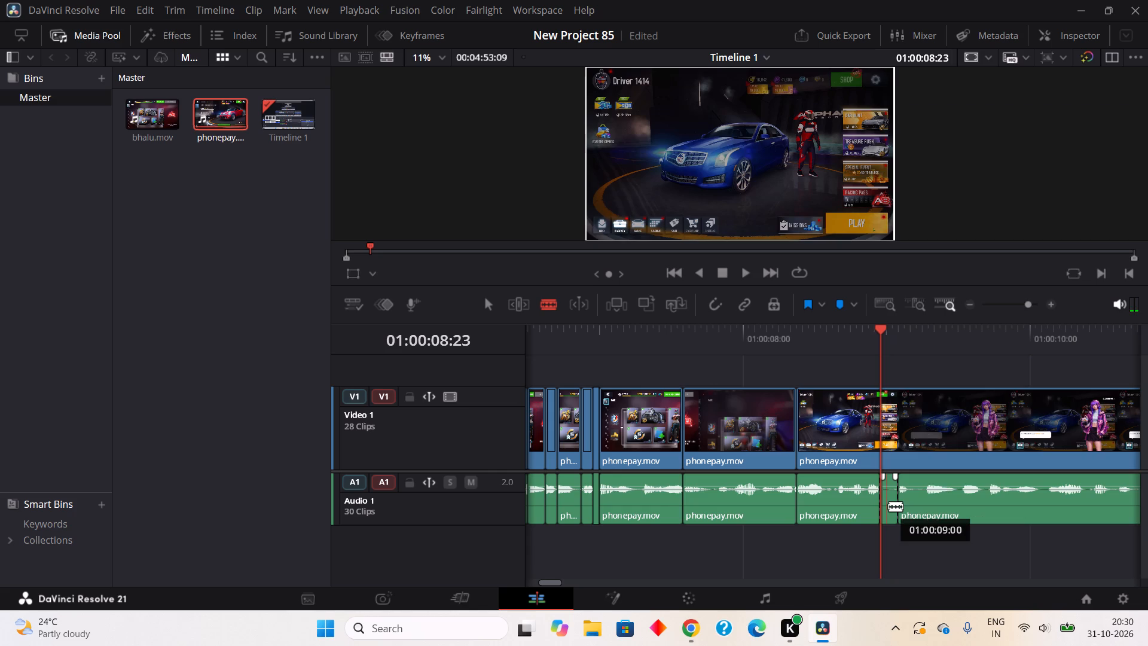
left_click(906, 239)
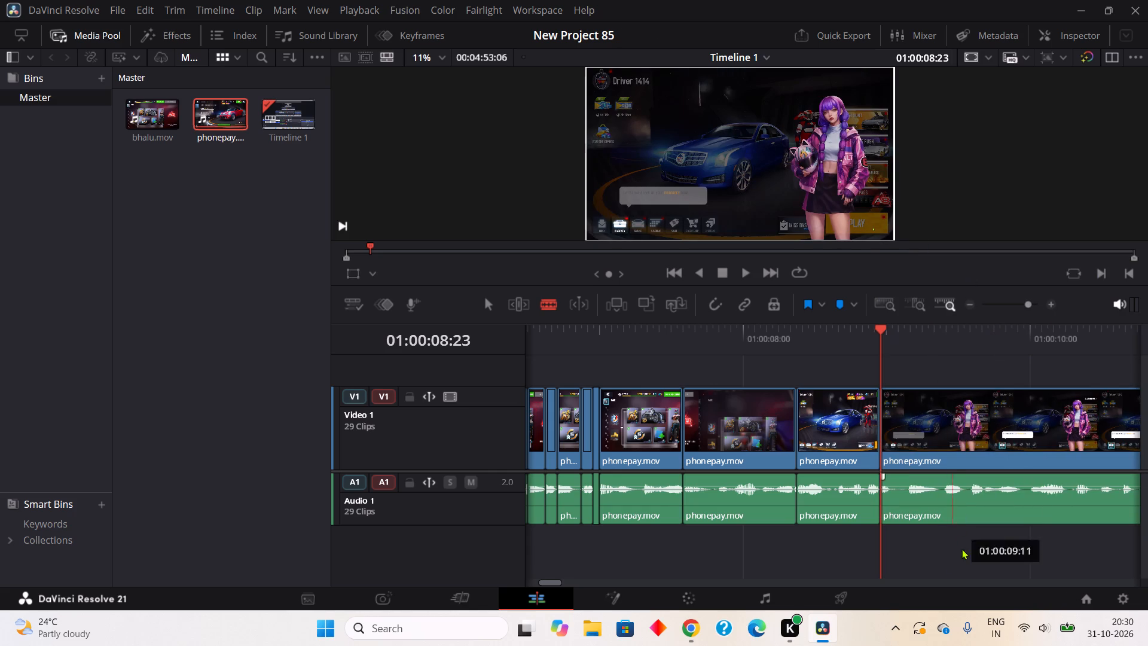
Blade and ripple cut the quiet audio gap from about 01:00:09:01 to 01:00:09:04 and the one-frame gap at about 01:00:09:10.
left_click(895, 504)
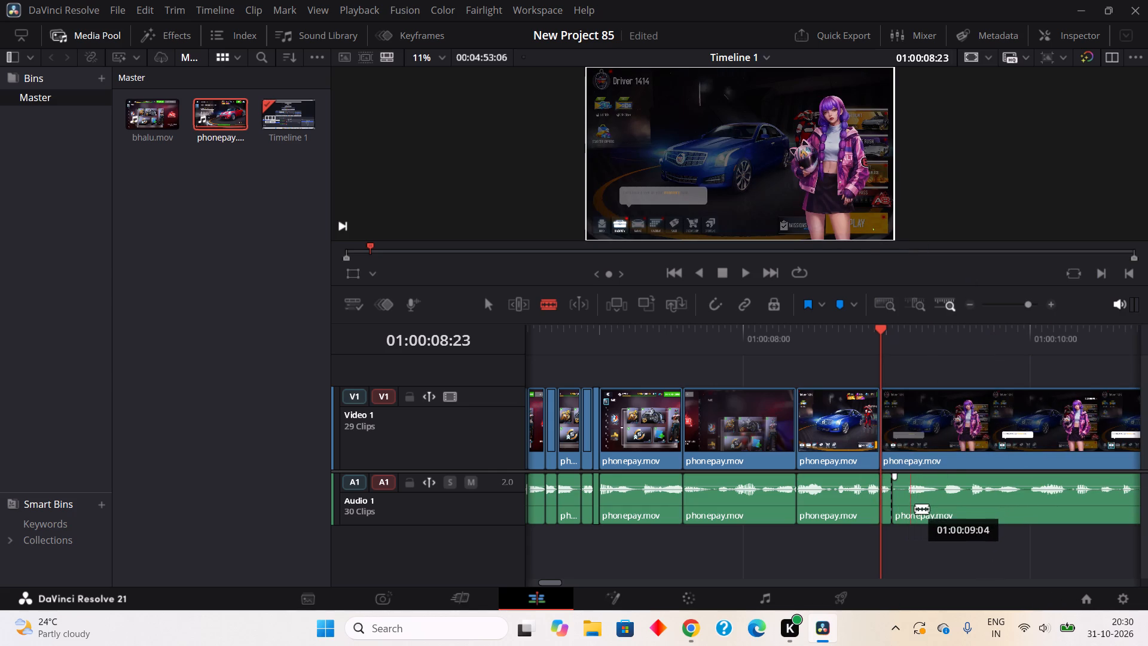
left_click(913, 510)
right_click(905, 508)
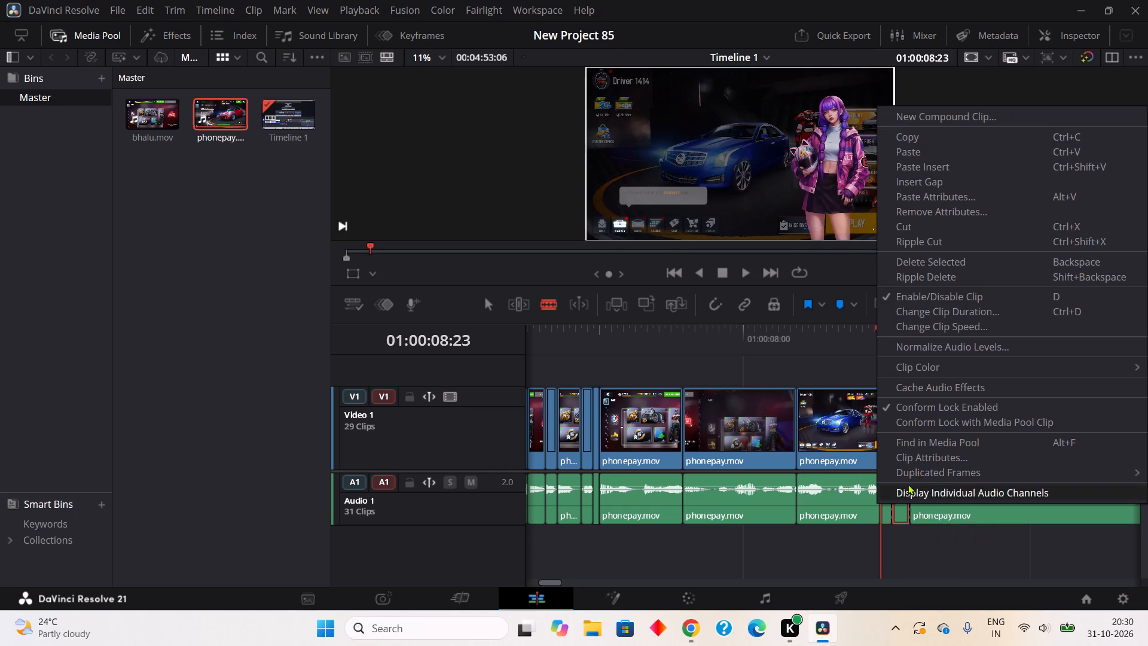
left_click(934, 237)
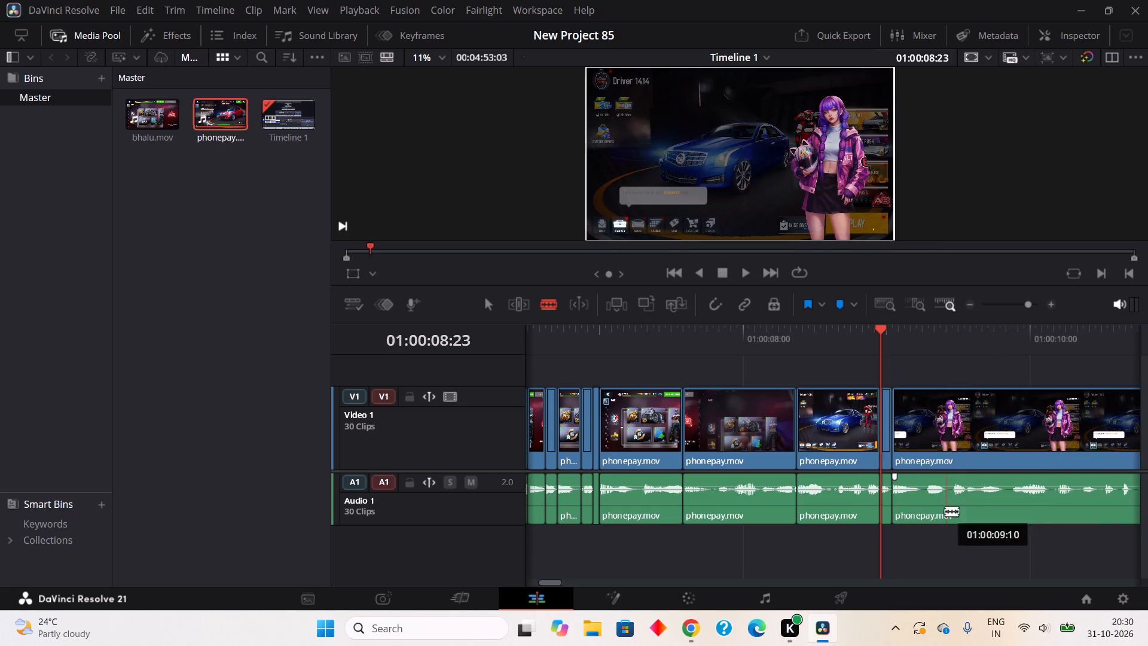
left_click(947, 511)
left_click(954, 506)
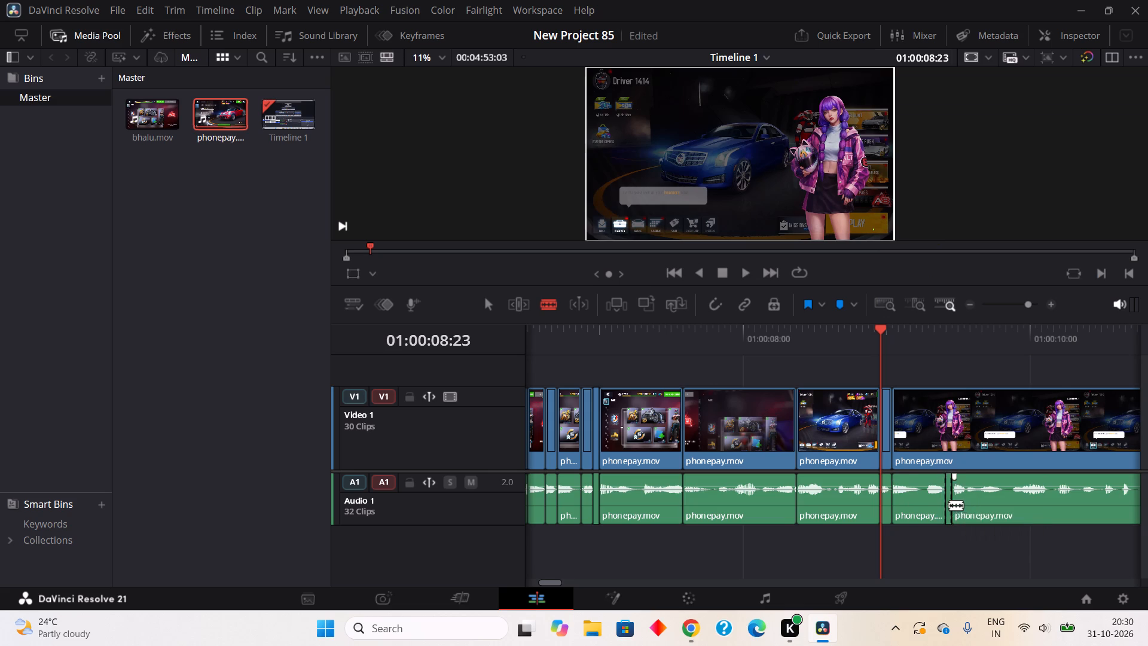
right_click(955, 510)
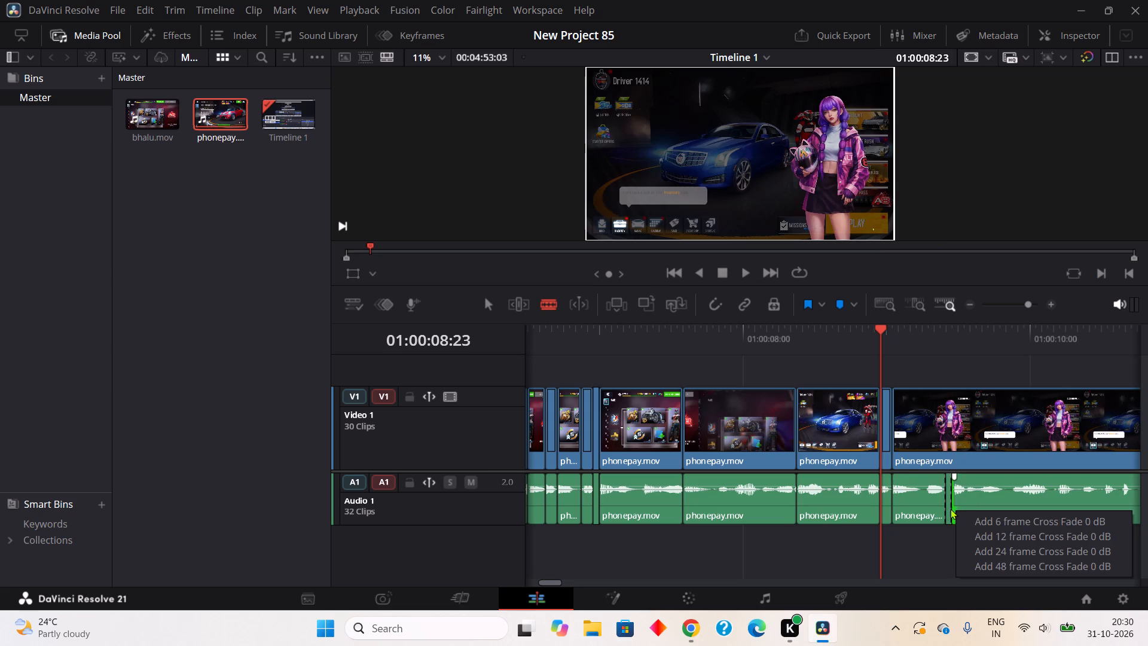
right_click(950, 508)
left_click(923, 244)
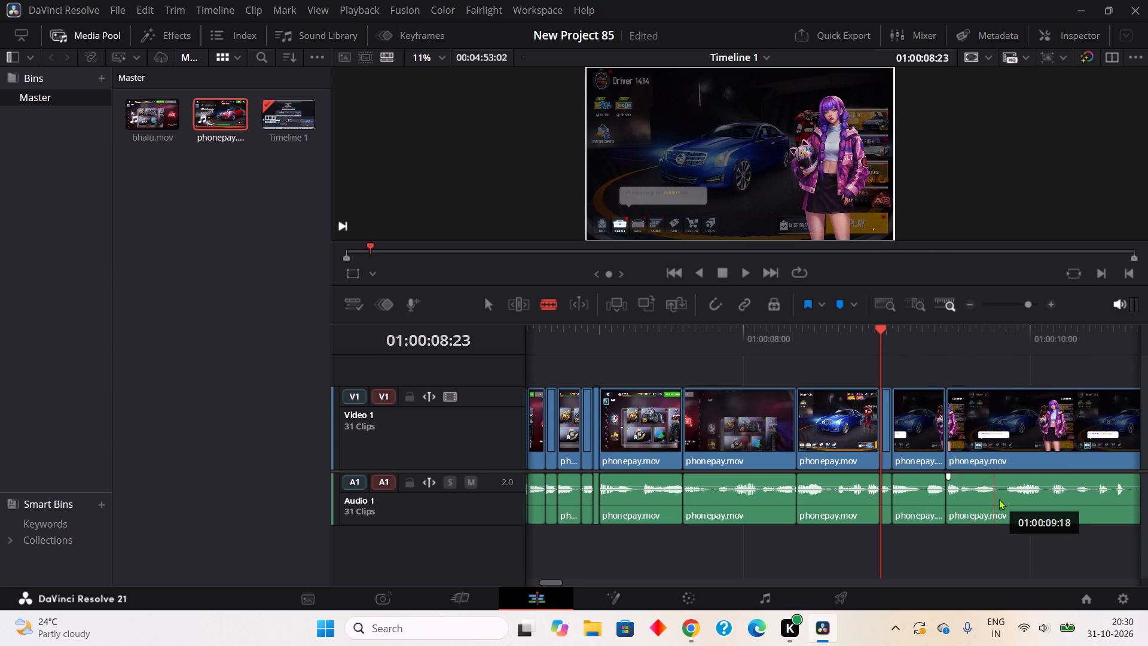
Blade and ripple cut the quiet audio gaps from about 01:00:09:18 to 01:00:09:20 and from about 01:00:10:14 to 01:00:10:16.
left_click(999, 499)
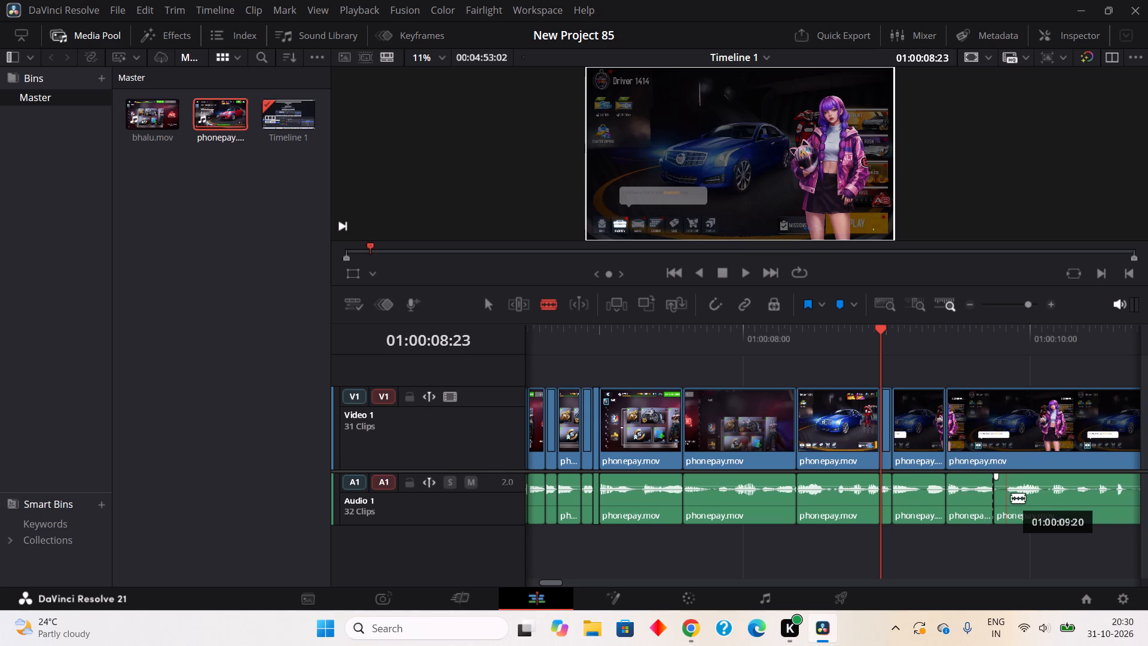
left_click(1011, 498)
right_click(1004, 499)
left_click(945, 242)
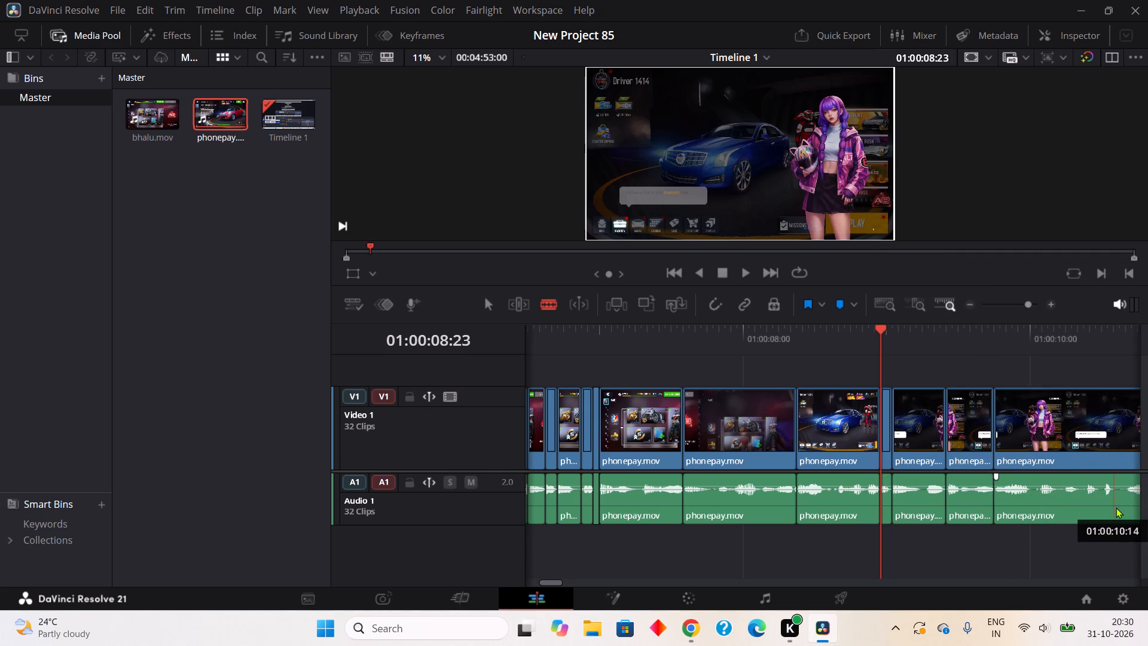
left_click(1116, 509)
left_click(1131, 506)
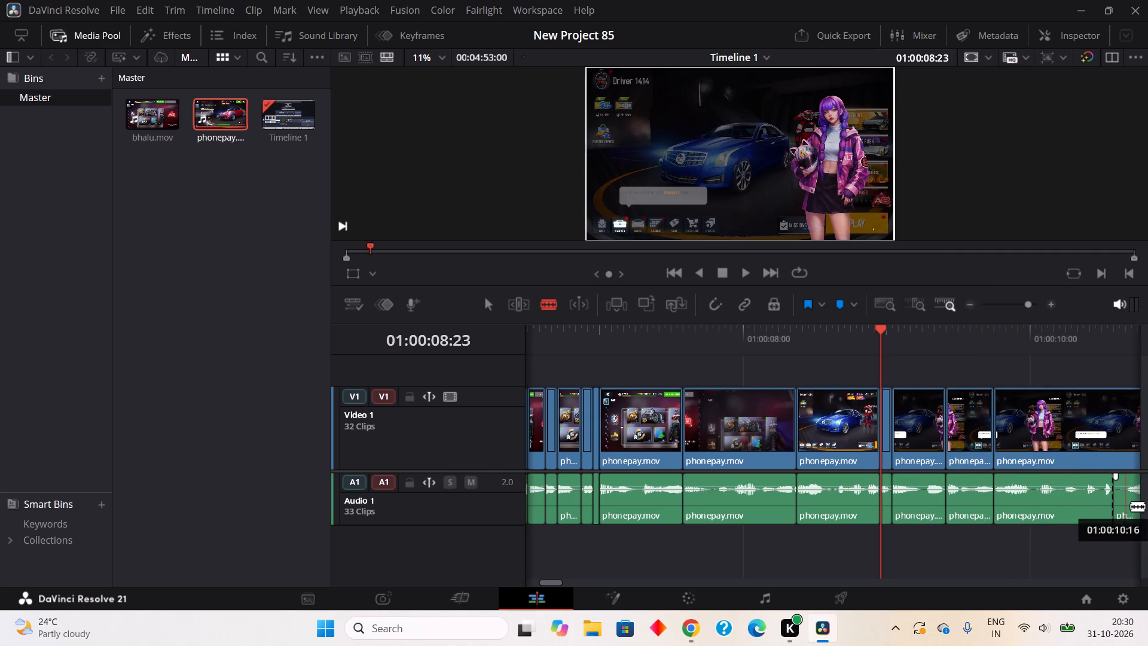
right_click(1127, 506)
right_click(1120, 491)
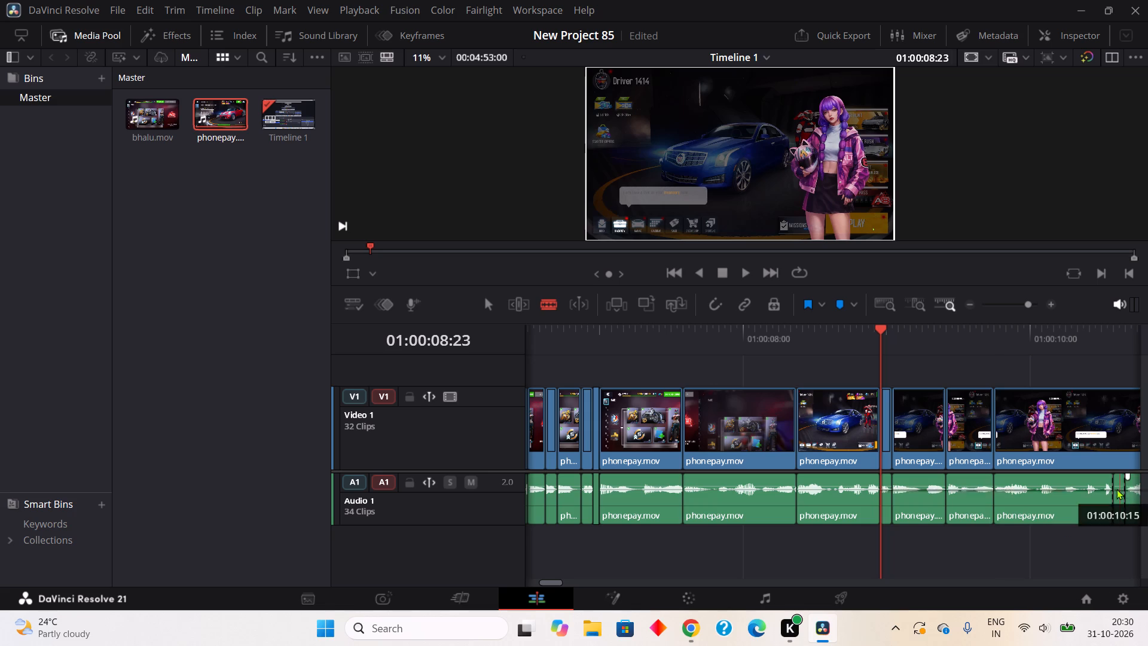
left_click(924, 236)
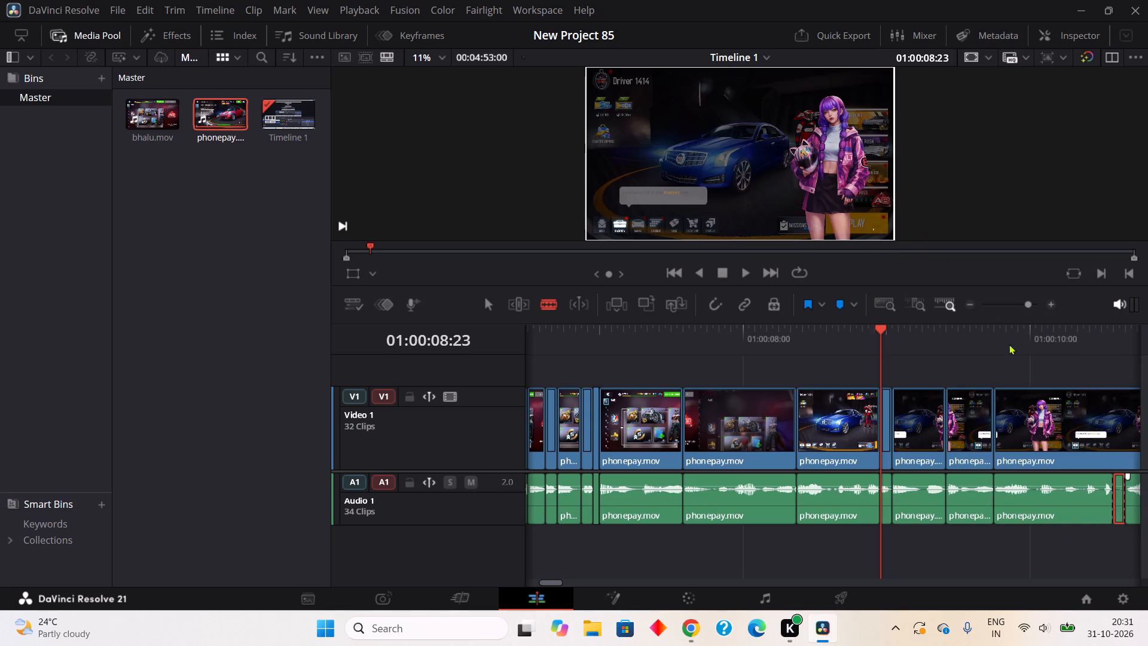
right_click(1116, 501)
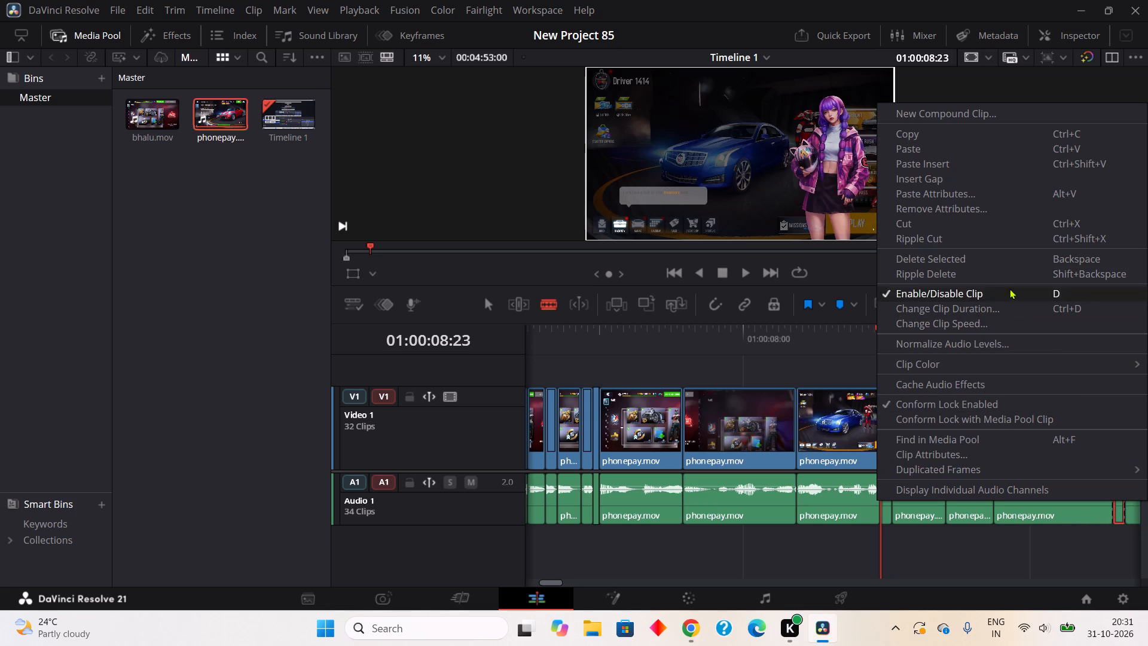
left_click(941, 240)
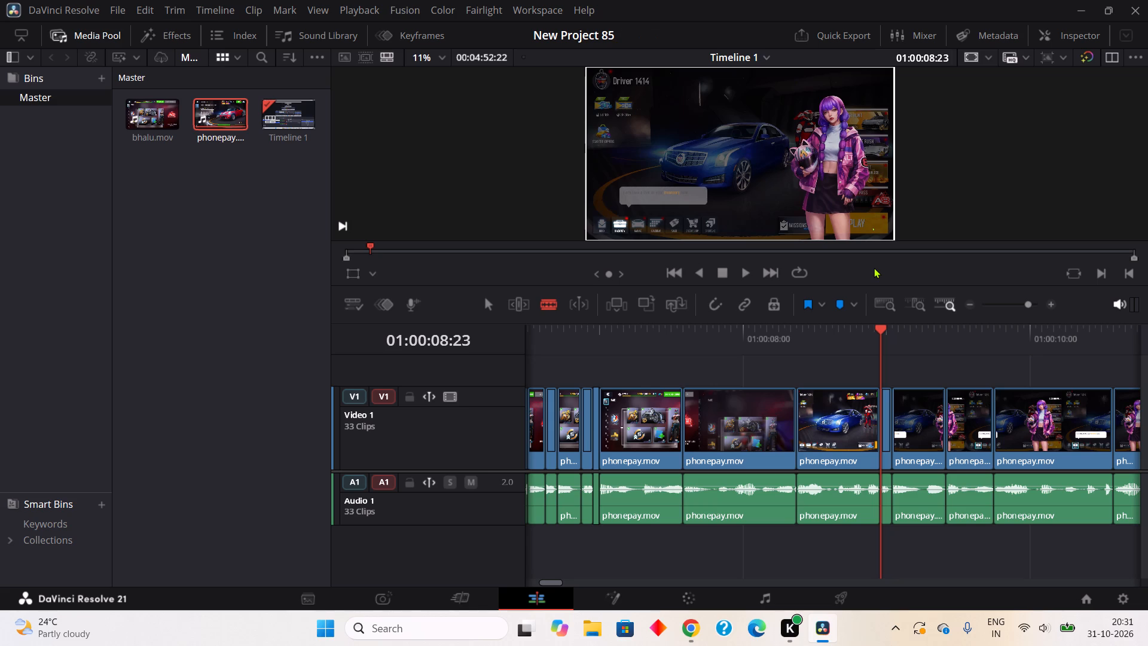
Play on to about 01:00:11:10, then split out the quiet audio gap from about 01:00:11:01 to 01:00:11:03 and ripple cut it.
left_click(747, 267)
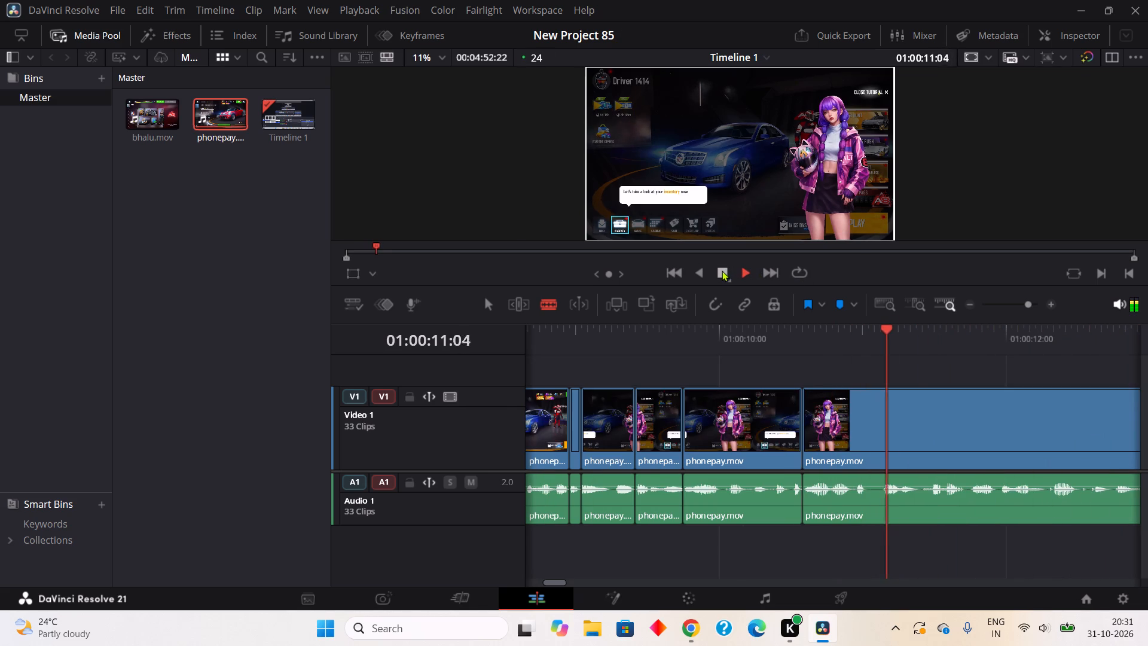
left_click(722, 270)
left_click(871, 512)
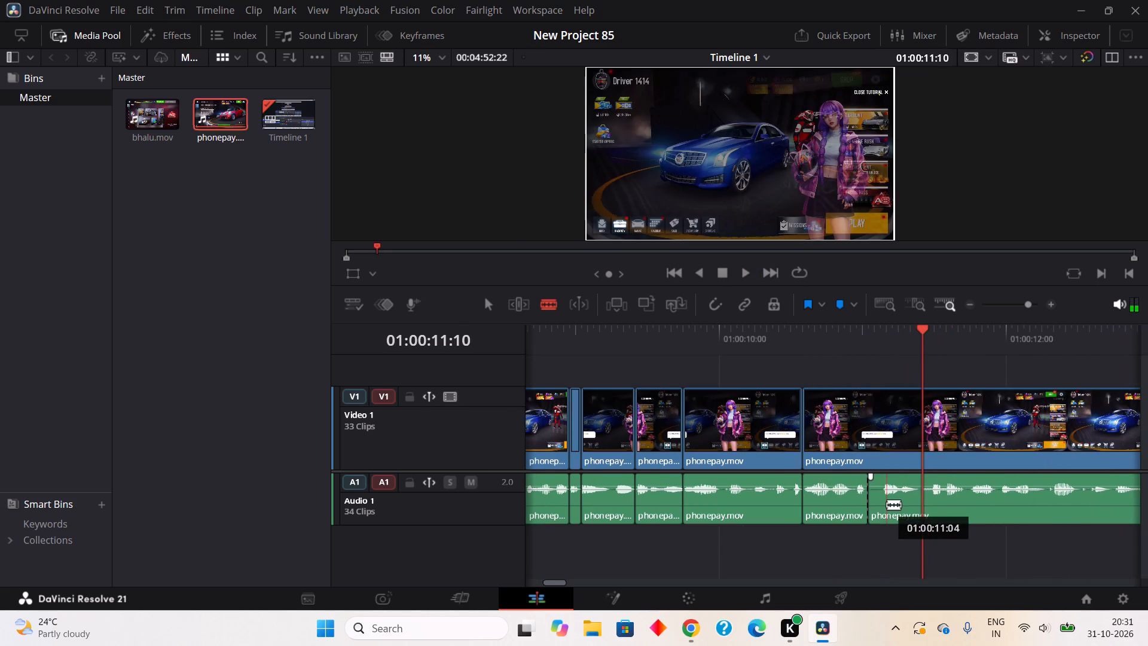
left_click(884, 504)
right_click(875, 513)
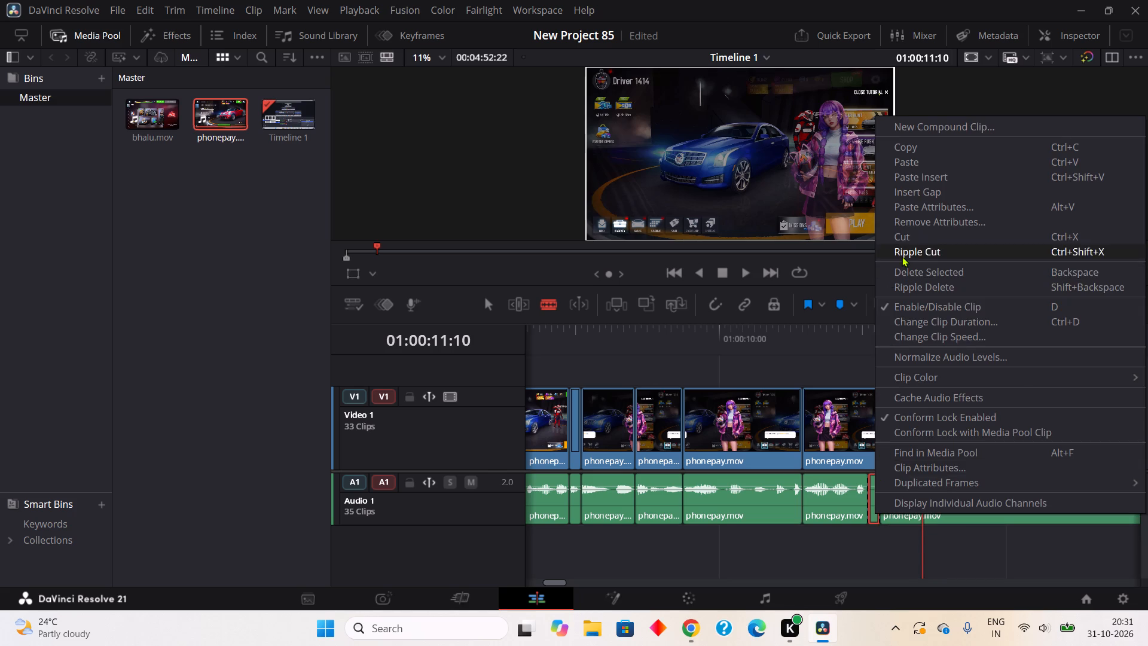
left_click(902, 256)
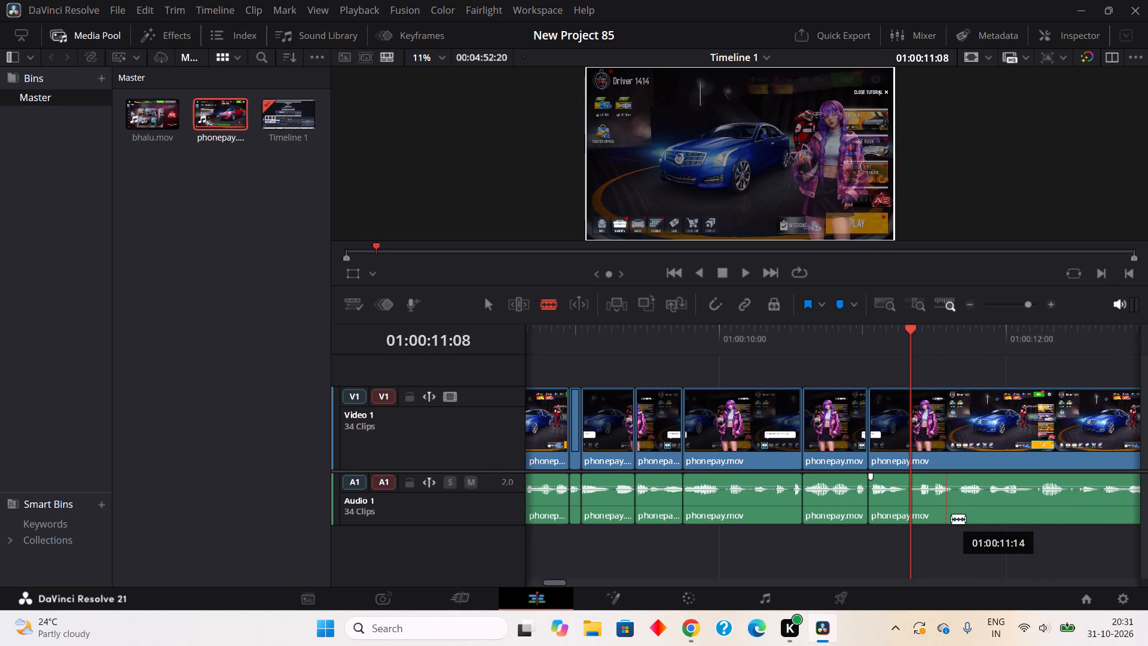
Blade and ripple cut the one-frame quiet audio gaps at about 01:00:11:15 and 01:00:11:19.
left_click(954, 505)
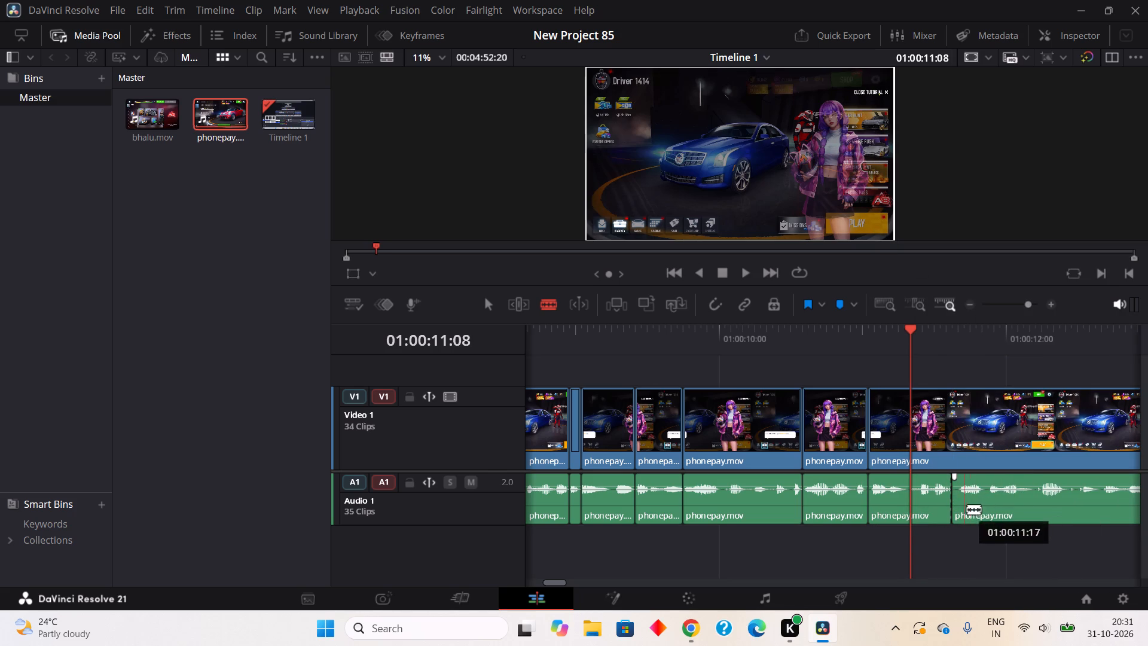
left_click(962, 511)
right_click(955, 510)
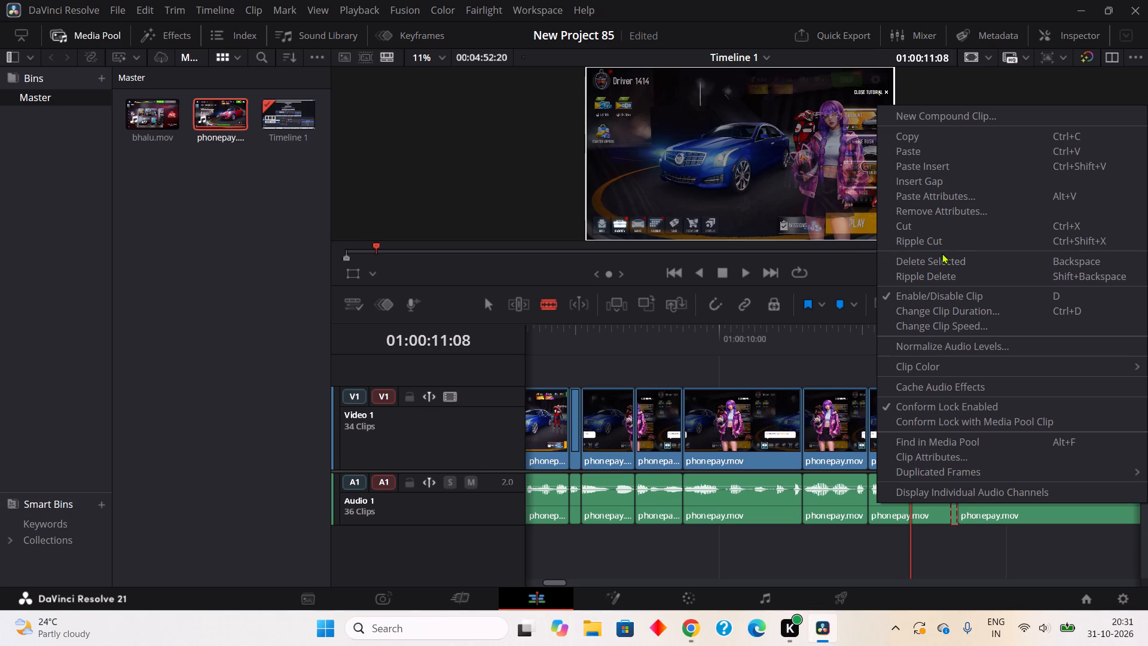
left_click(935, 243)
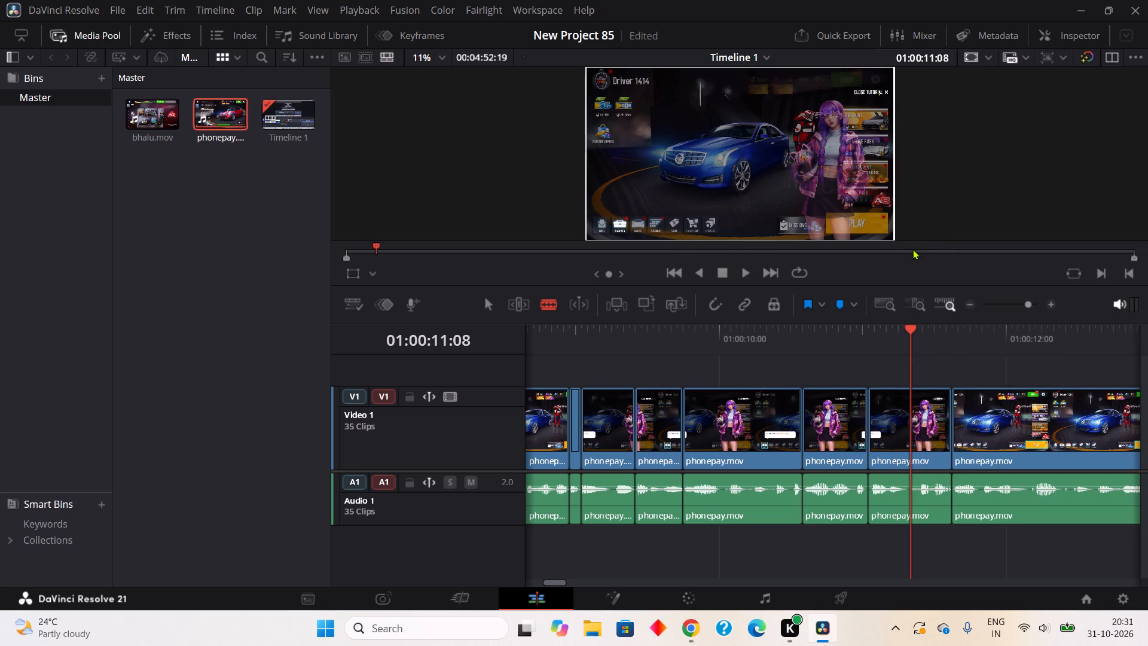
left_click(979, 517)
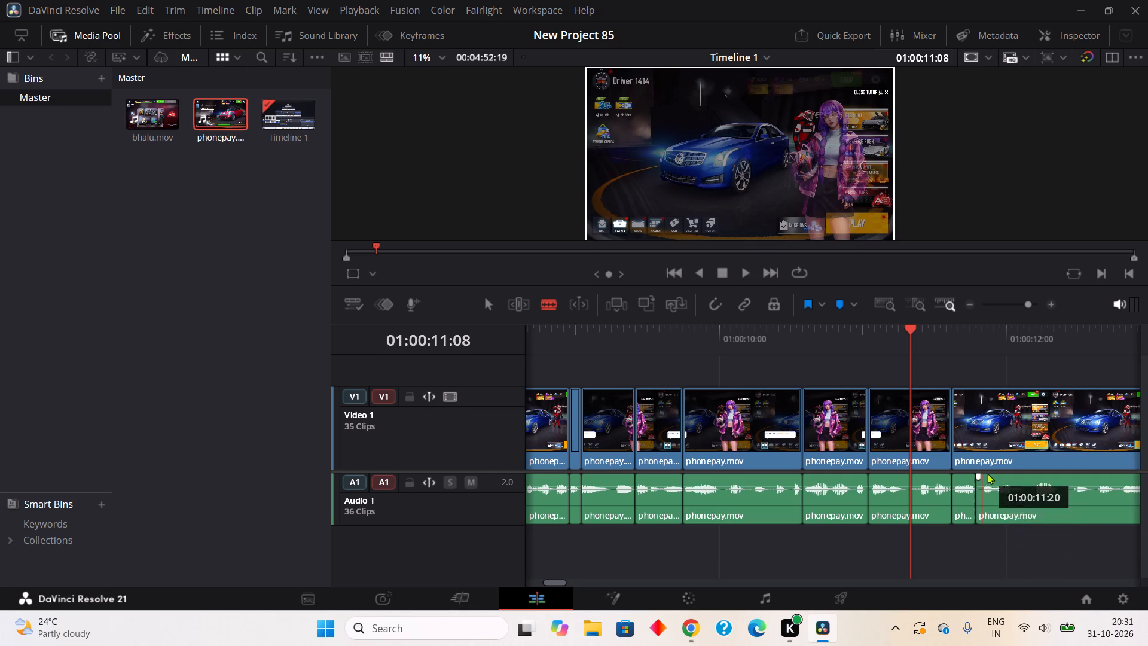
left_click(988, 505)
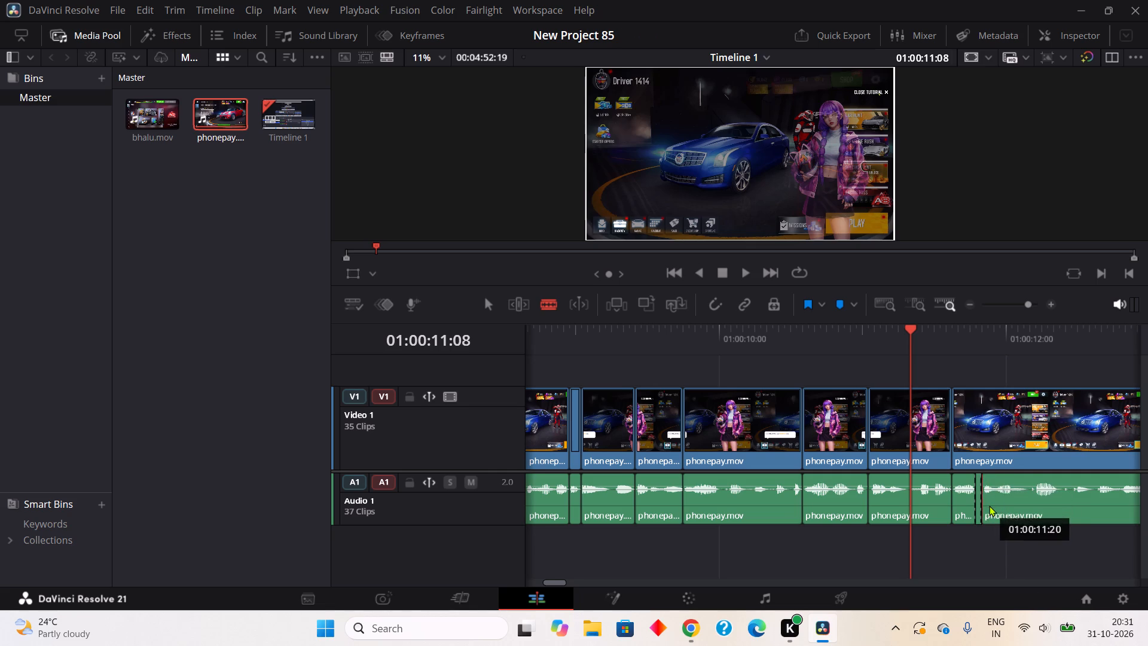
right_click(978, 511)
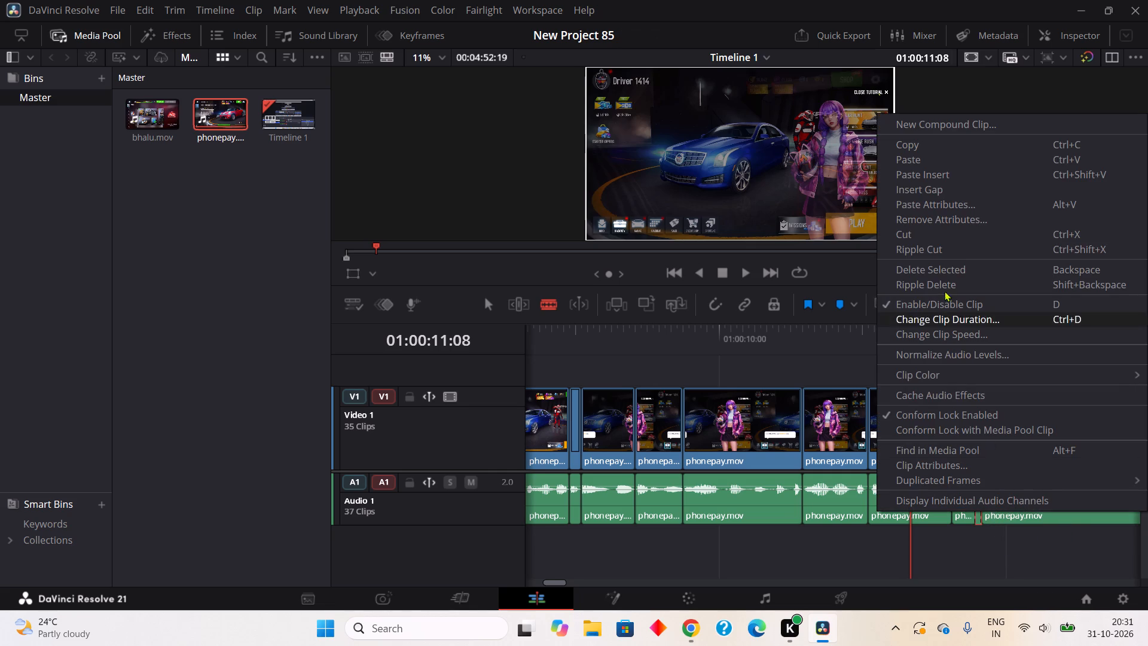
left_click(930, 248)
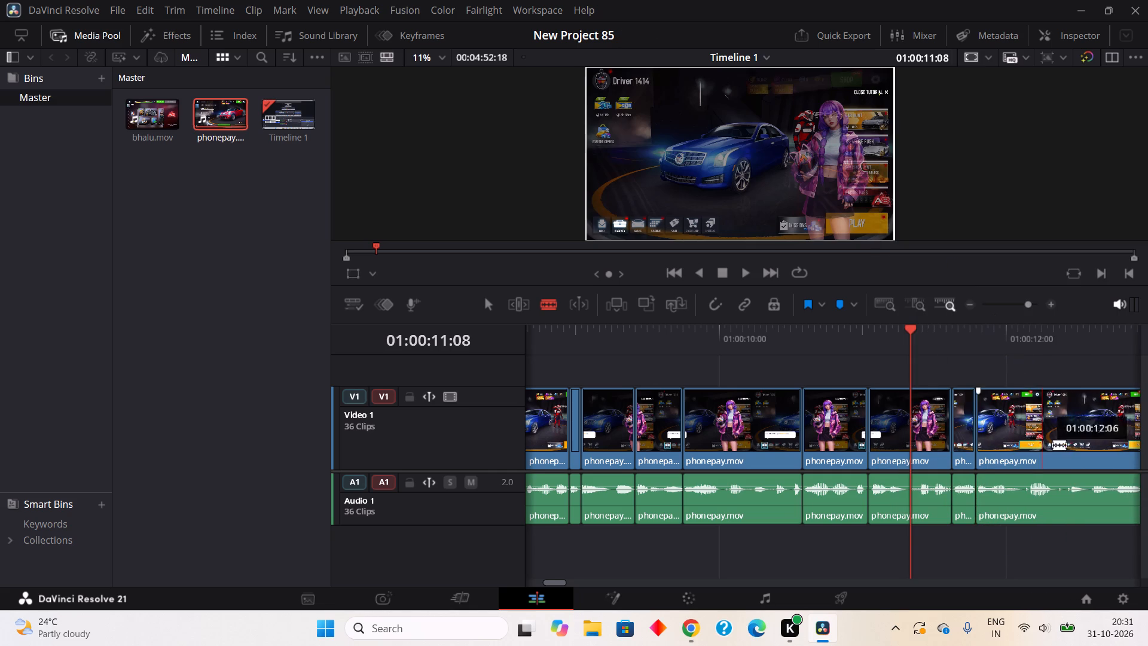
Blade the quiet audio gap from about 01:00:12:08 to 01:00:12:10 and ripple cut its one-frame pieces.
left_click(1055, 514)
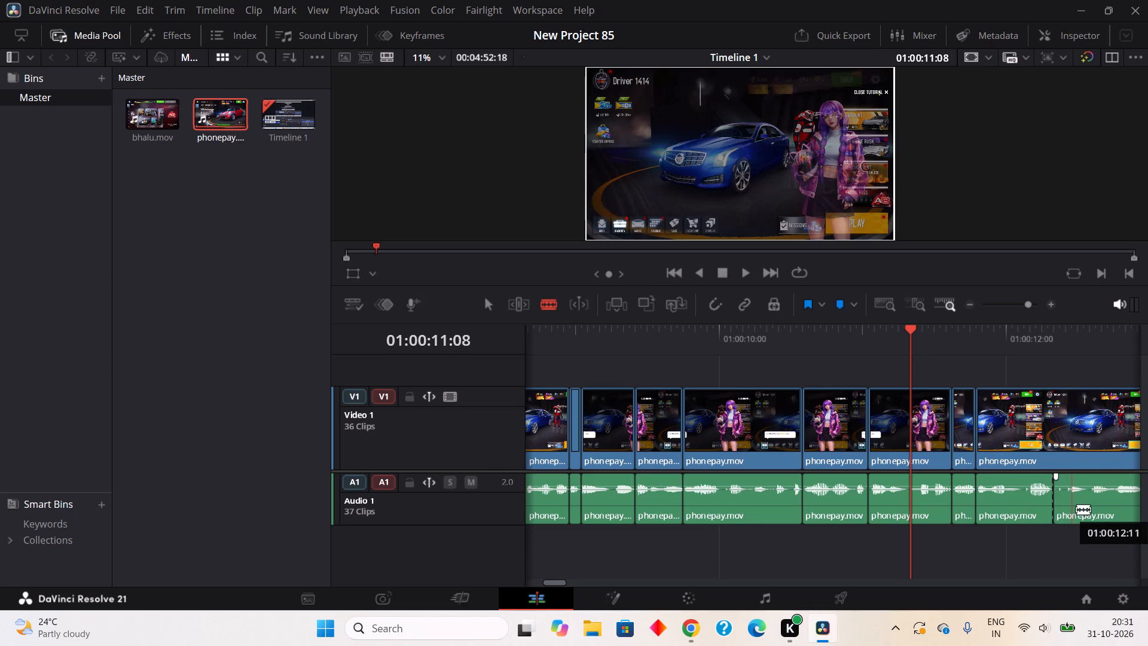
left_click(1065, 513)
left_click(1068, 510)
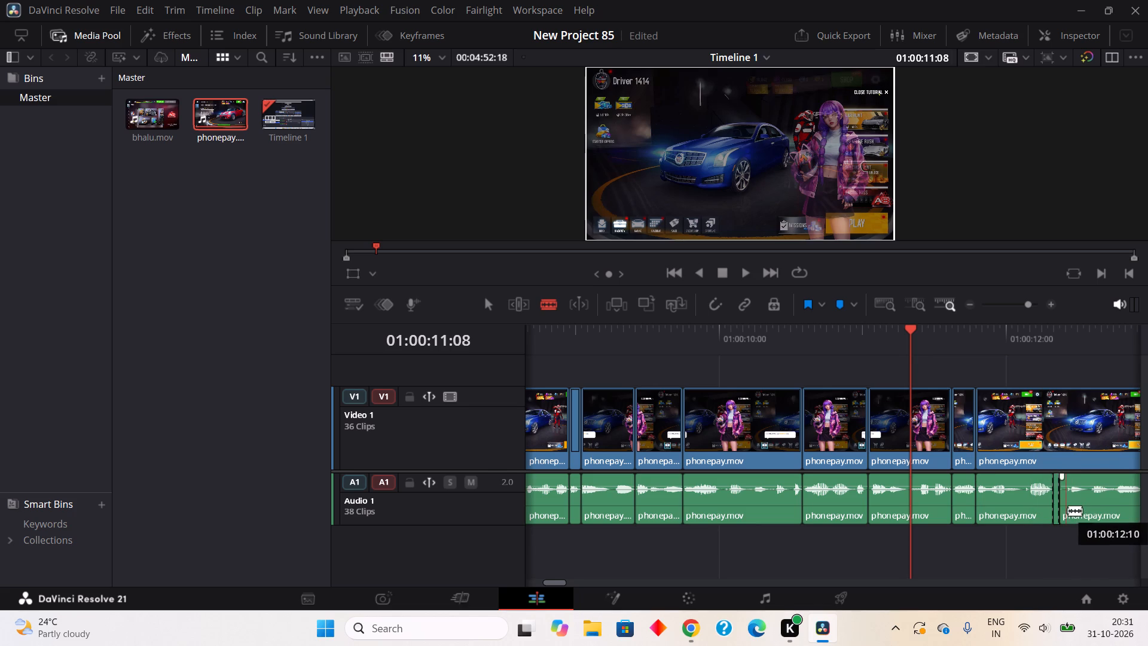
right_click(1060, 514)
left_click(923, 251)
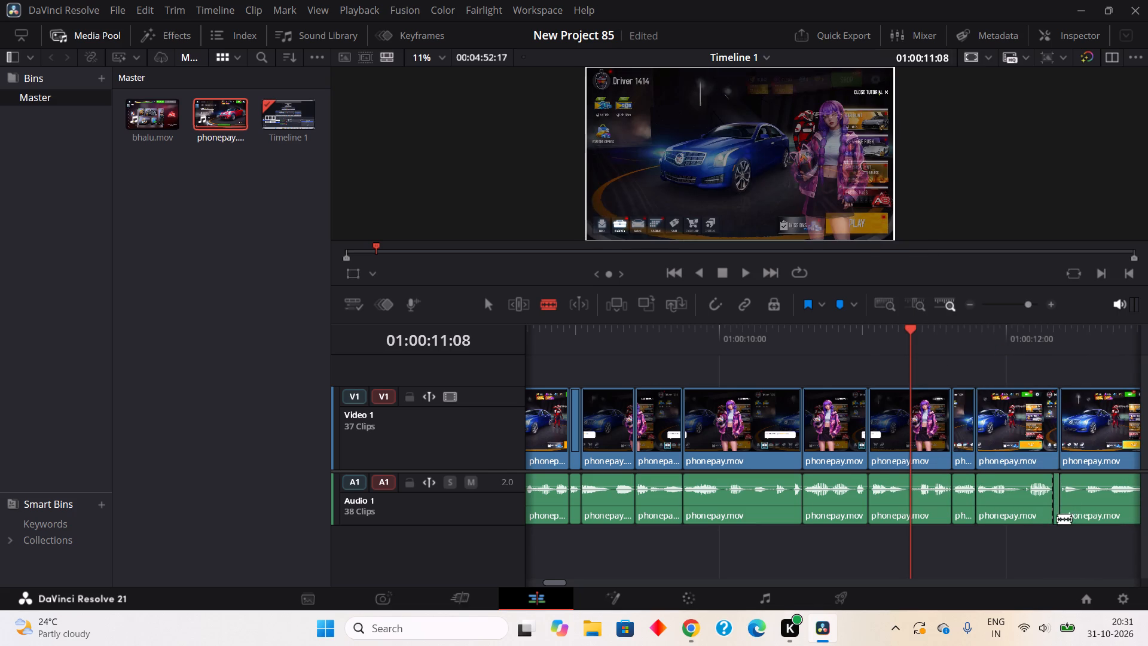
right_click(1057, 519)
left_click(897, 254)
Play on to about 01:00:13:11, then split out the one-frame quiet audio gap at about 01:00:13:01 and ripple cut it.
left_click(741, 272)
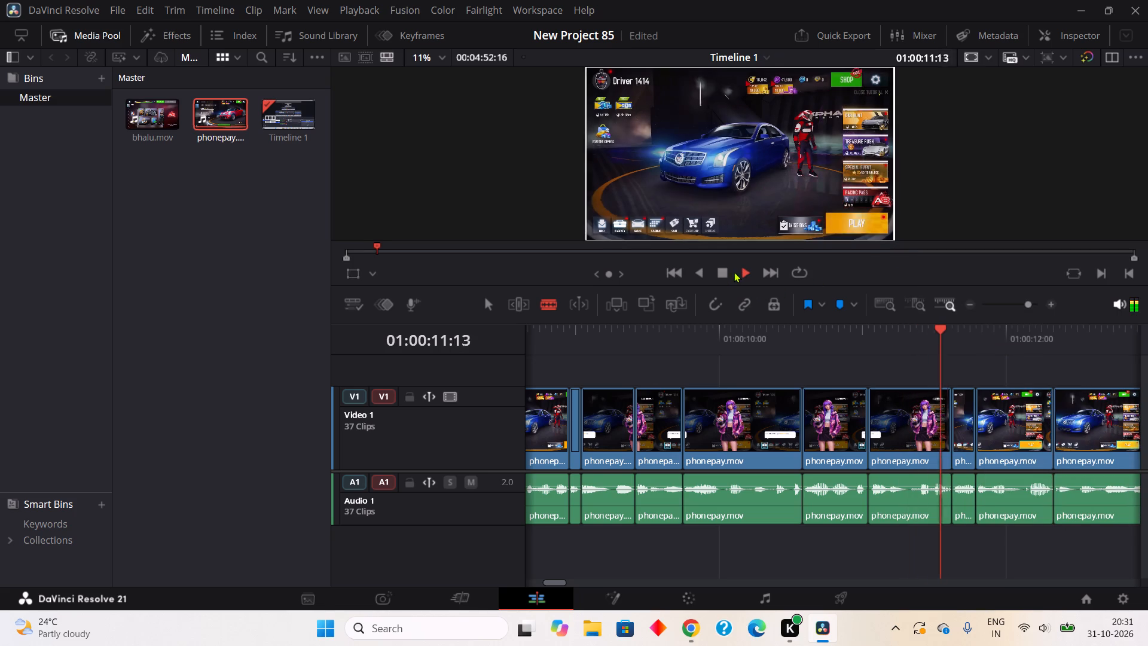
left_click(723, 272)
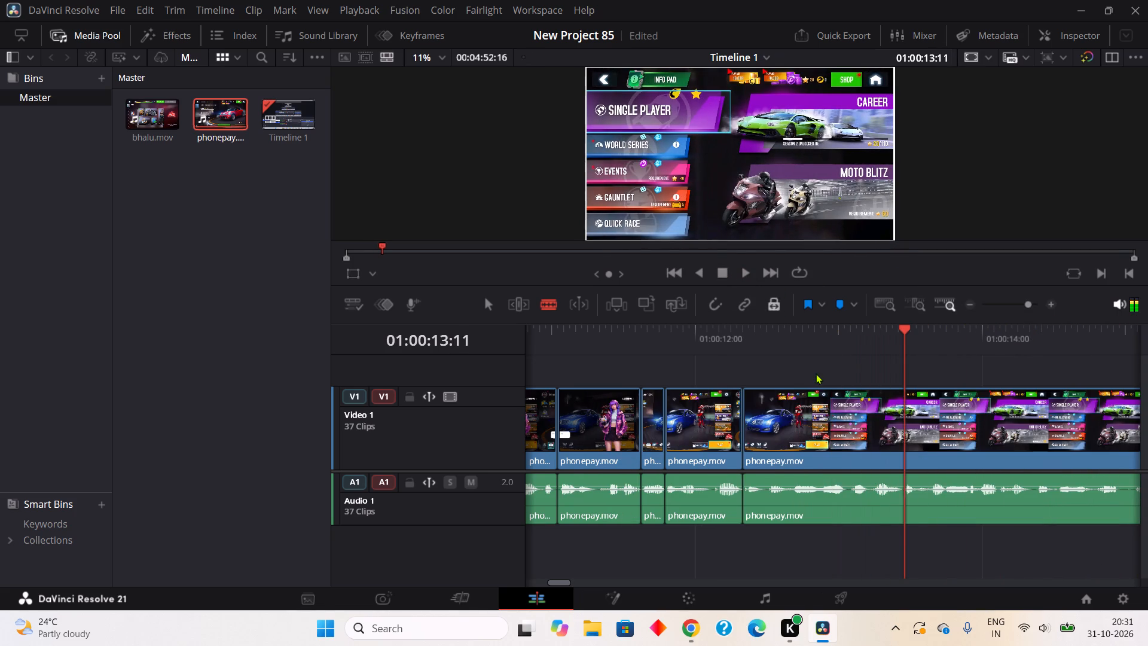
left_click(848, 506)
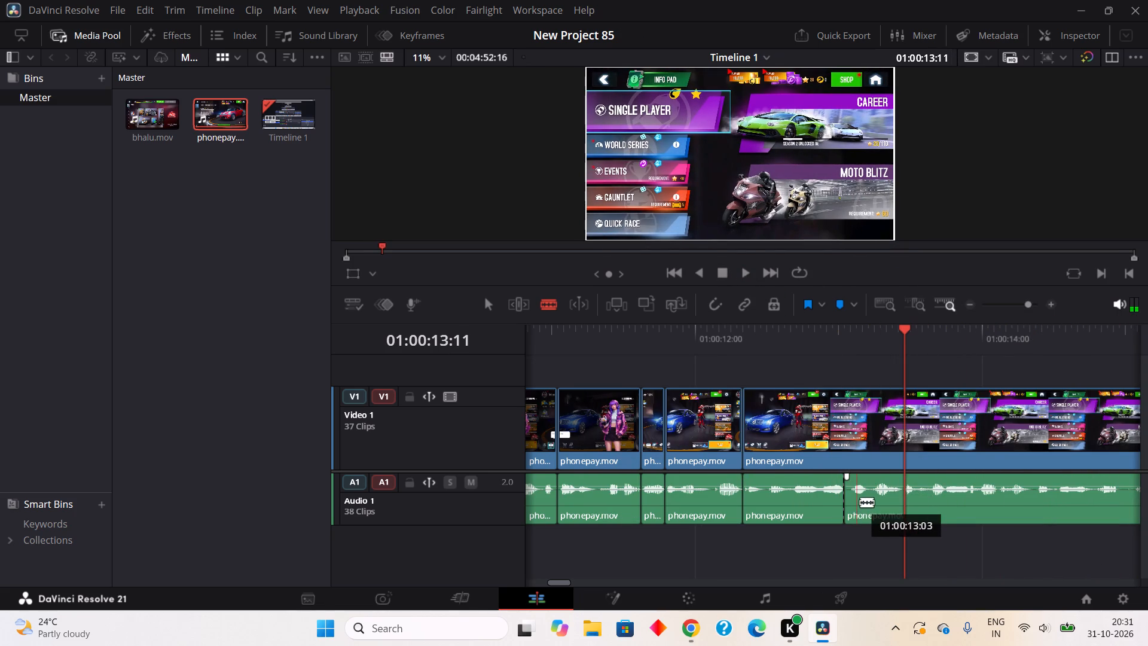
left_click(854, 504)
right_click(849, 513)
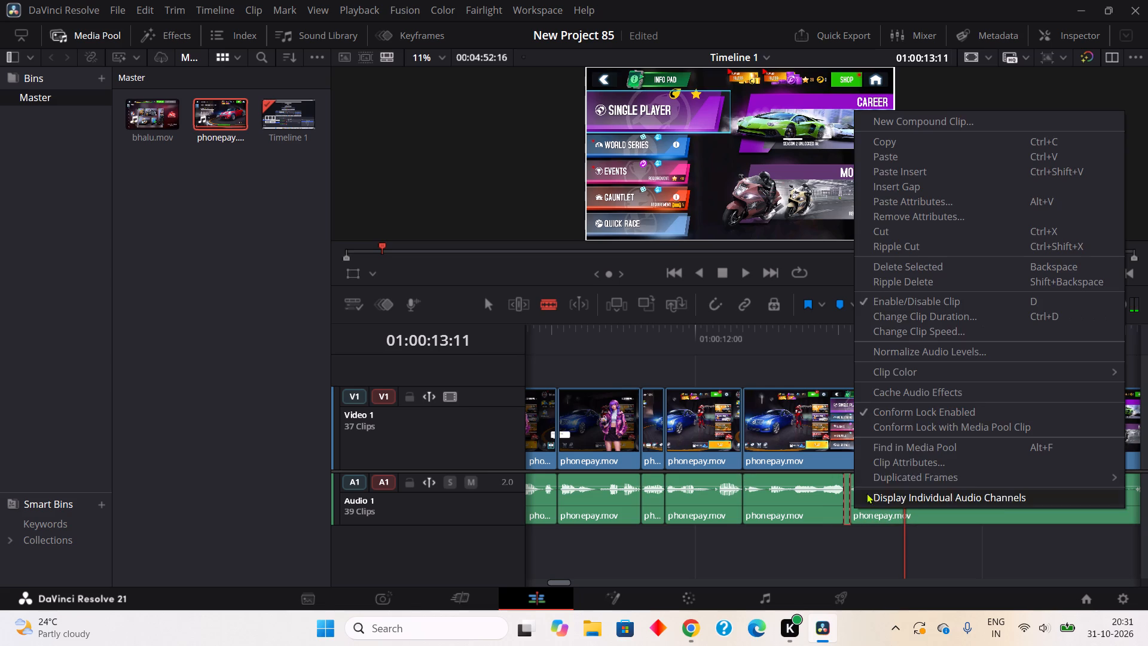
left_click(903, 243)
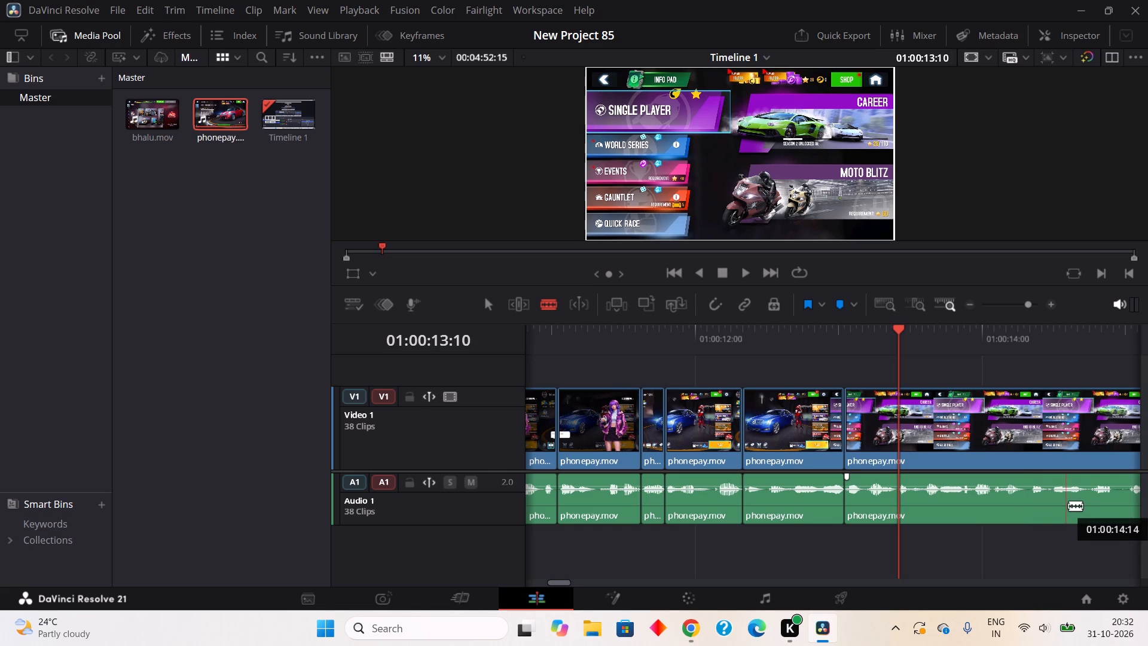
Blade and ripple cut the one-frame quiet audio gap at about 01:00:14:07 and the gap from about 01:00:14:21 to 01:00:15:00.
left_click(1024, 518)
left_click(1036, 512)
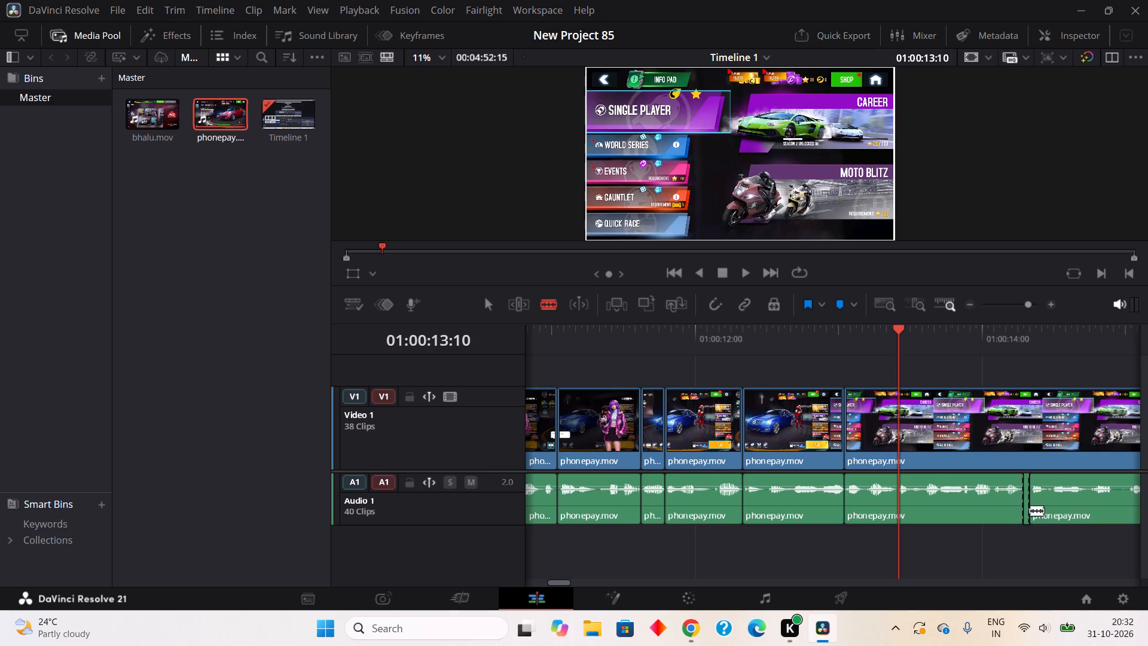
right_click(1030, 510)
left_click(915, 242)
left_click(1113, 507)
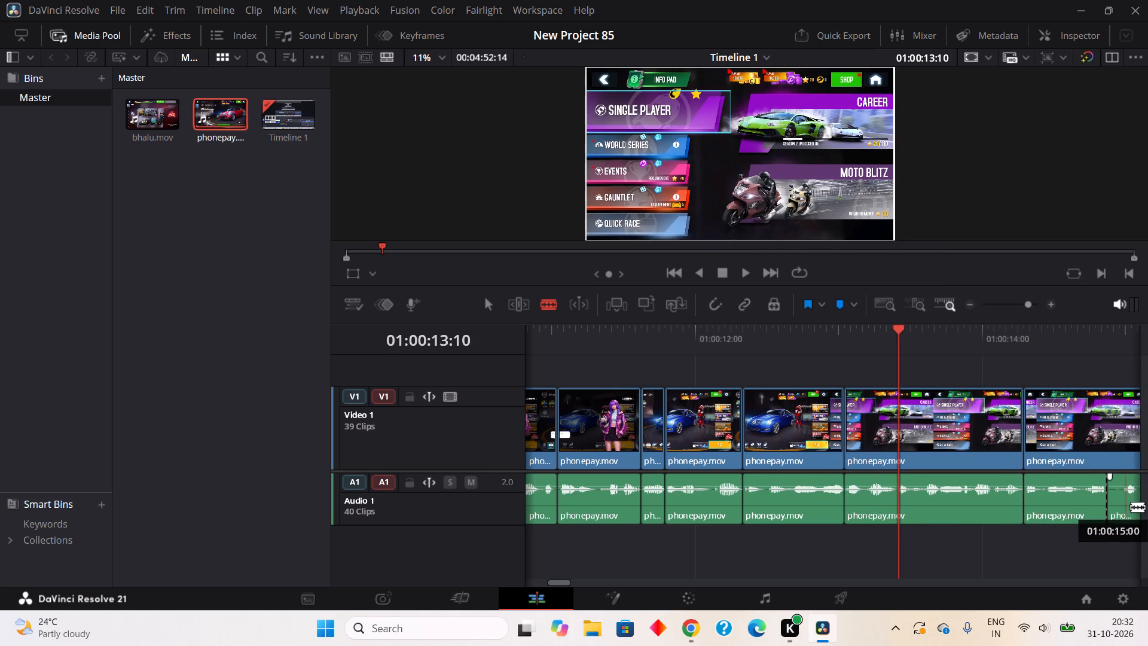
left_click(1131, 507)
right_click(1131, 507)
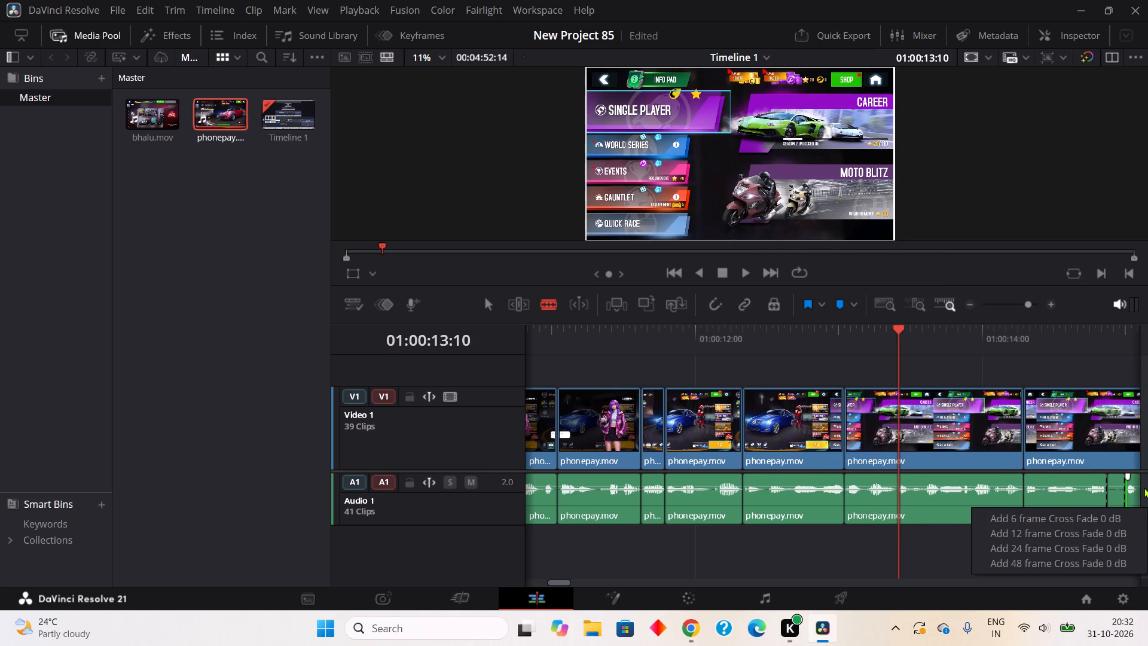
right_click(1106, 493)
right_click(1116, 485)
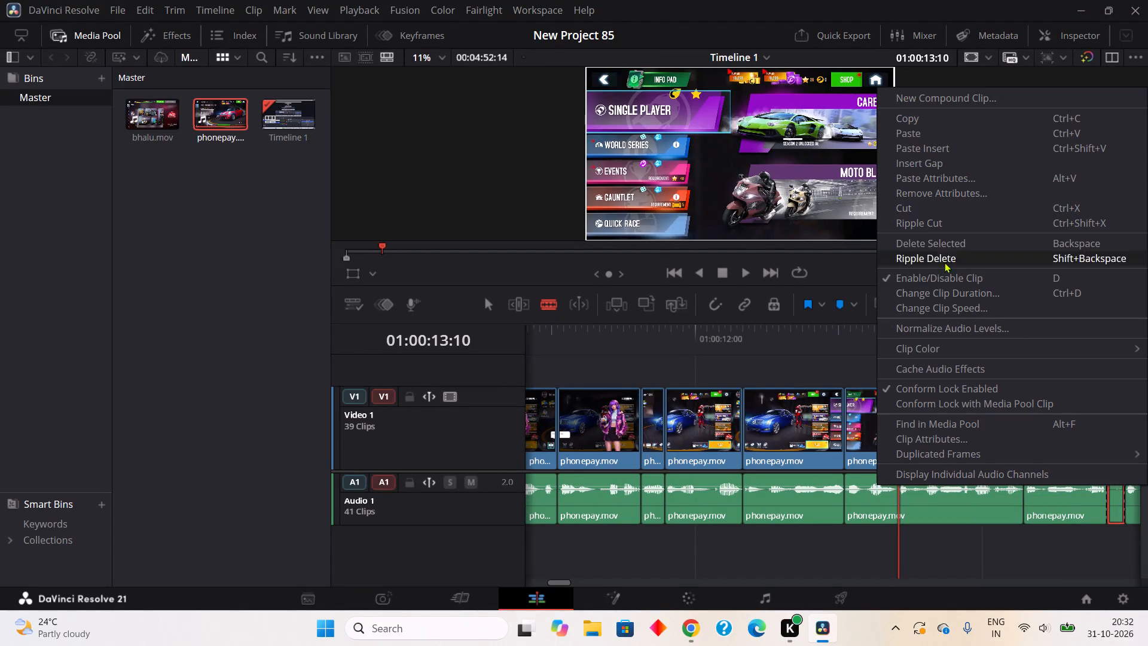
left_click_drag(918, 230, 917, 218)
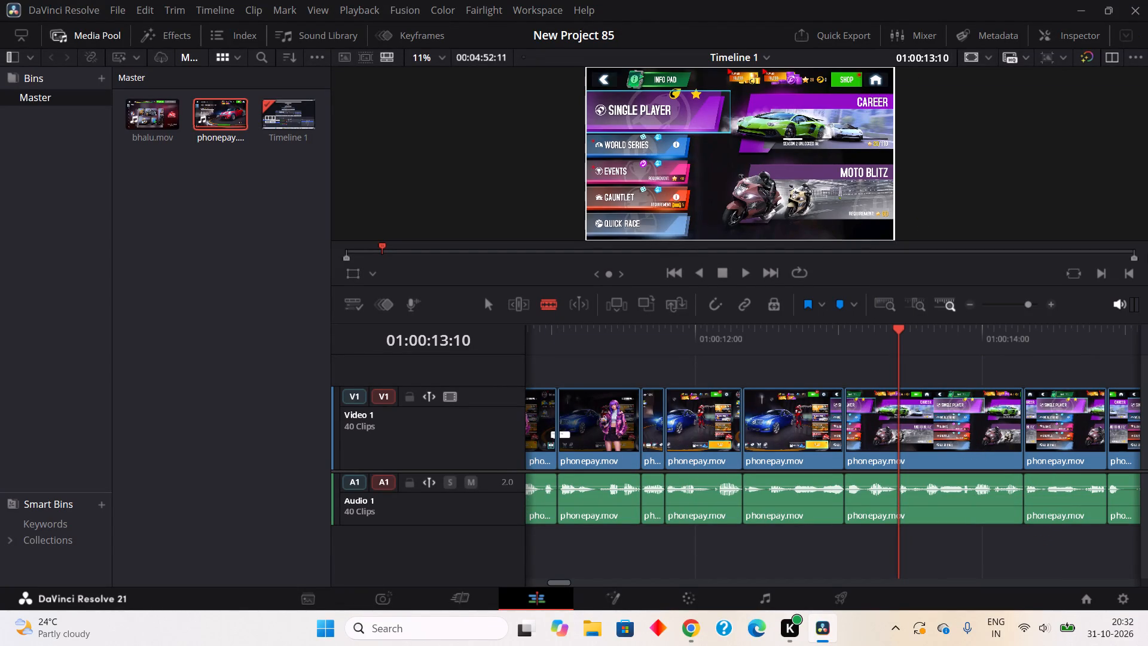
Play on to about 01:00:15:16, then split out the quiet audio gap from about 01:00:14:23 to 01:00:15:02 and ripple cut it.
left_click(750, 272)
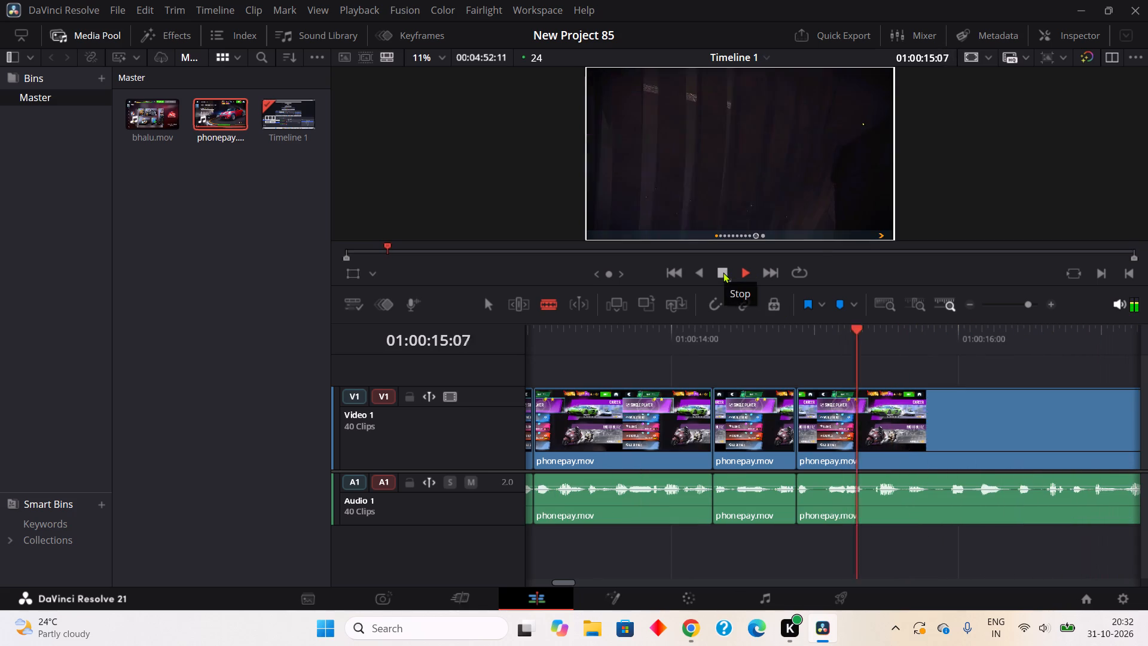
left_click(723, 272)
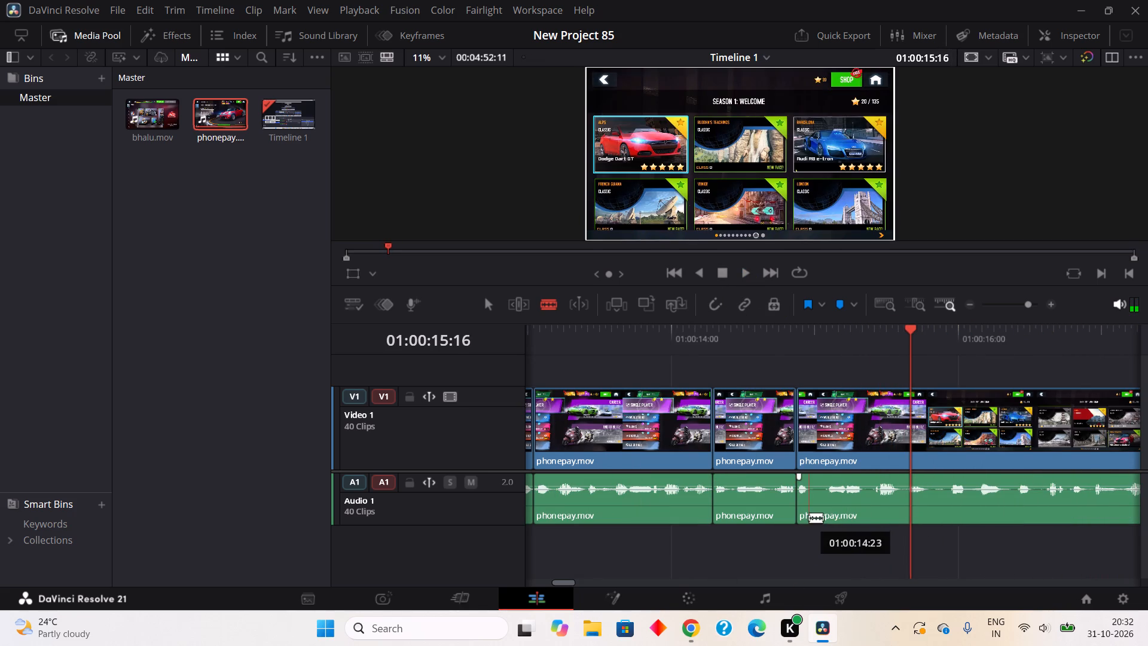
left_click(810, 516)
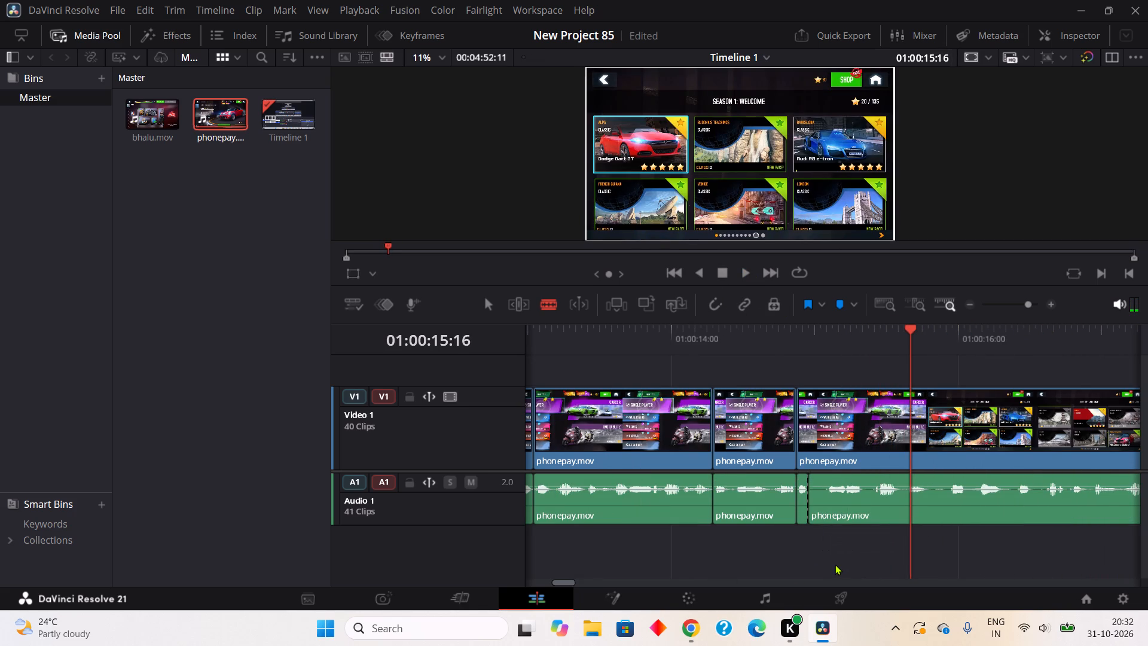
left_click(832, 501)
right_click(813, 505)
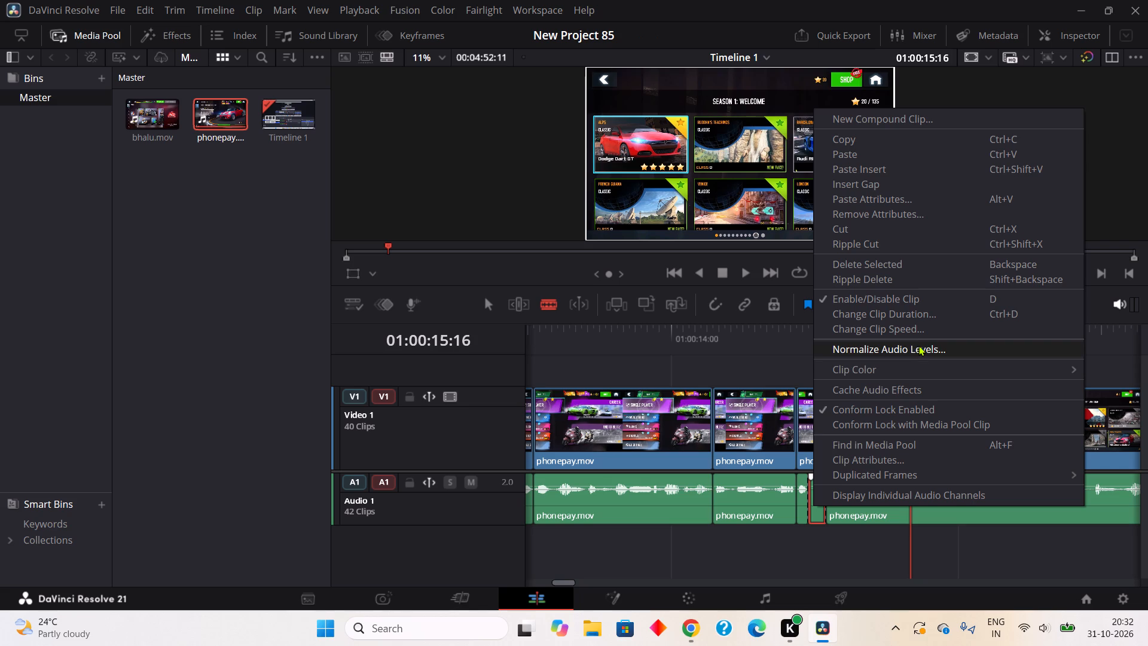
left_click(897, 246)
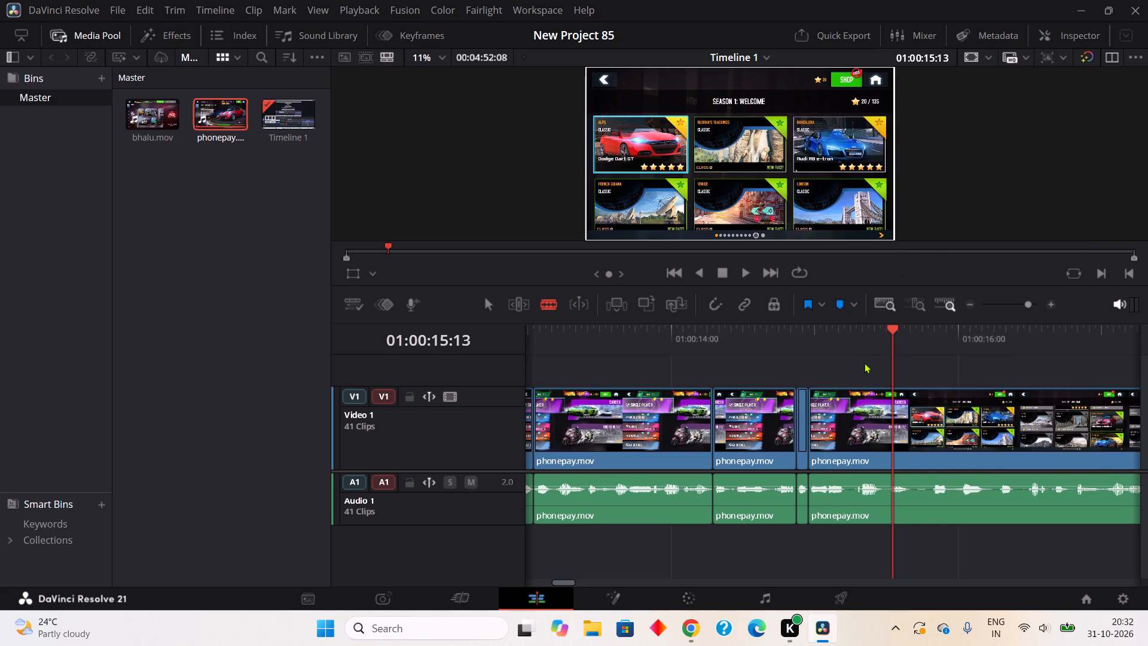
Blade both sides of the one-frame quiet audio gap at about 01:00:15:05 and ripple cut it.
left_click(851, 508)
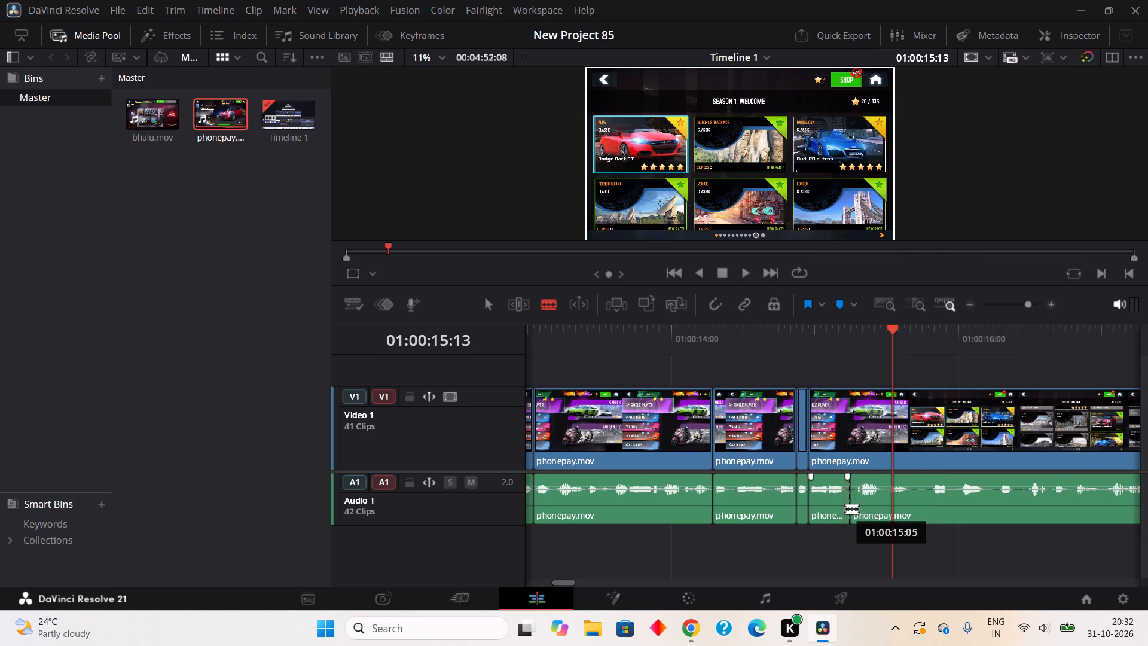
left_click(845, 508)
right_click(845, 508)
left_click(886, 239)
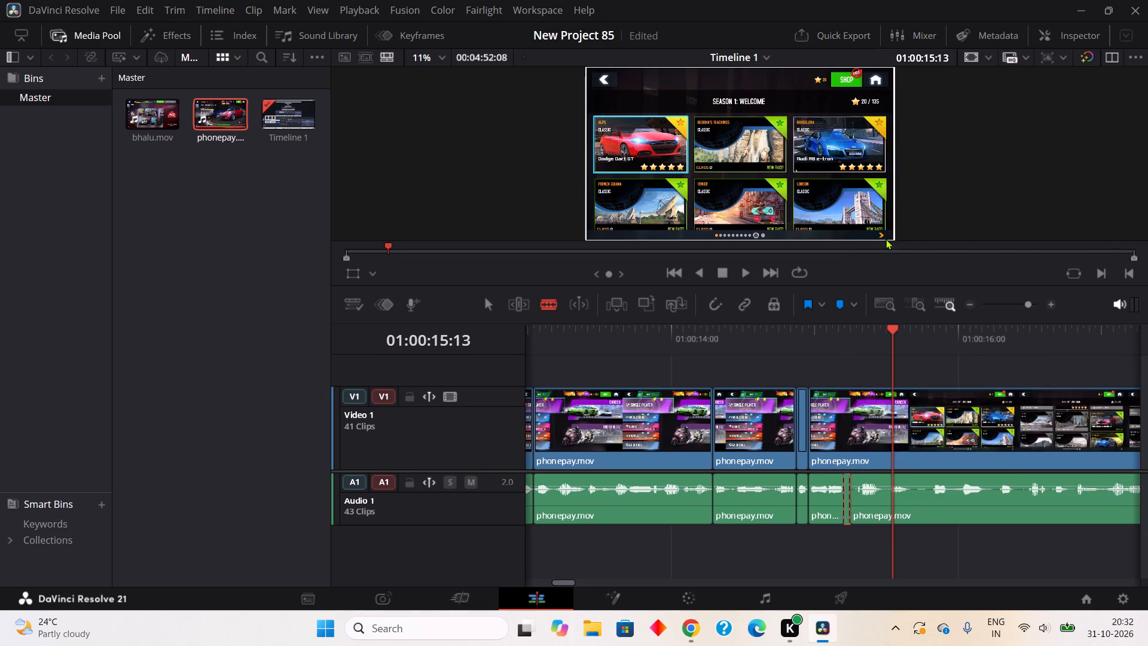
Blade and ripple cut the one-frame quiet audio gap at about 01:00:15:05 and the gap from about 01:00:15:09 to 01:00:15:11.
left_click(853, 513)
right_click(844, 510)
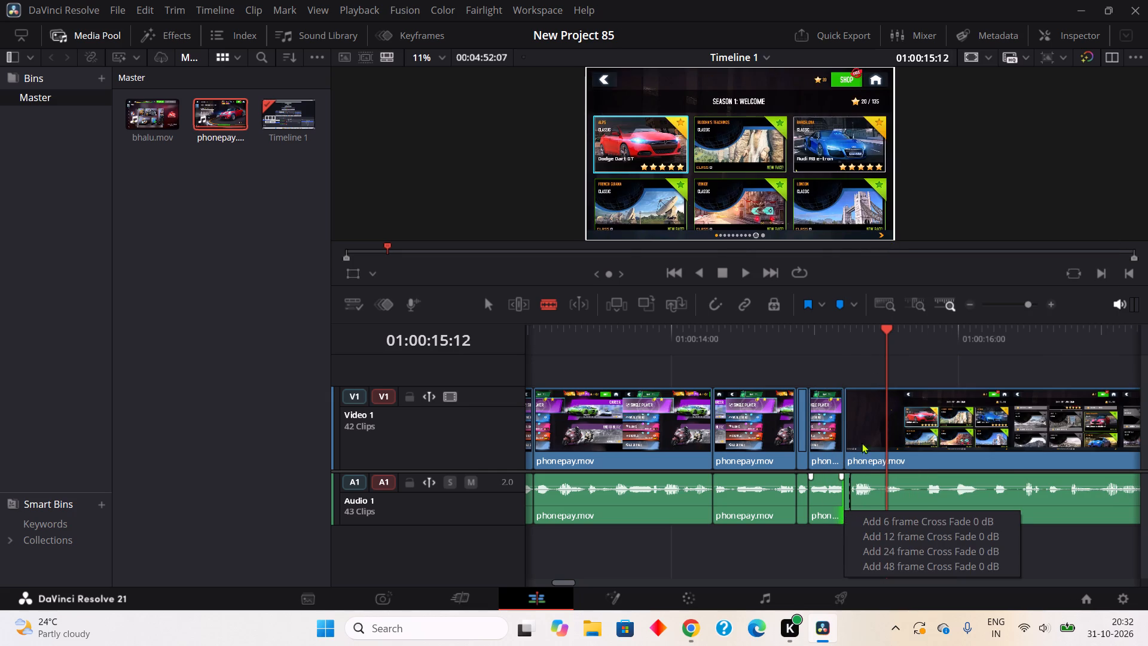
right_click(848, 489)
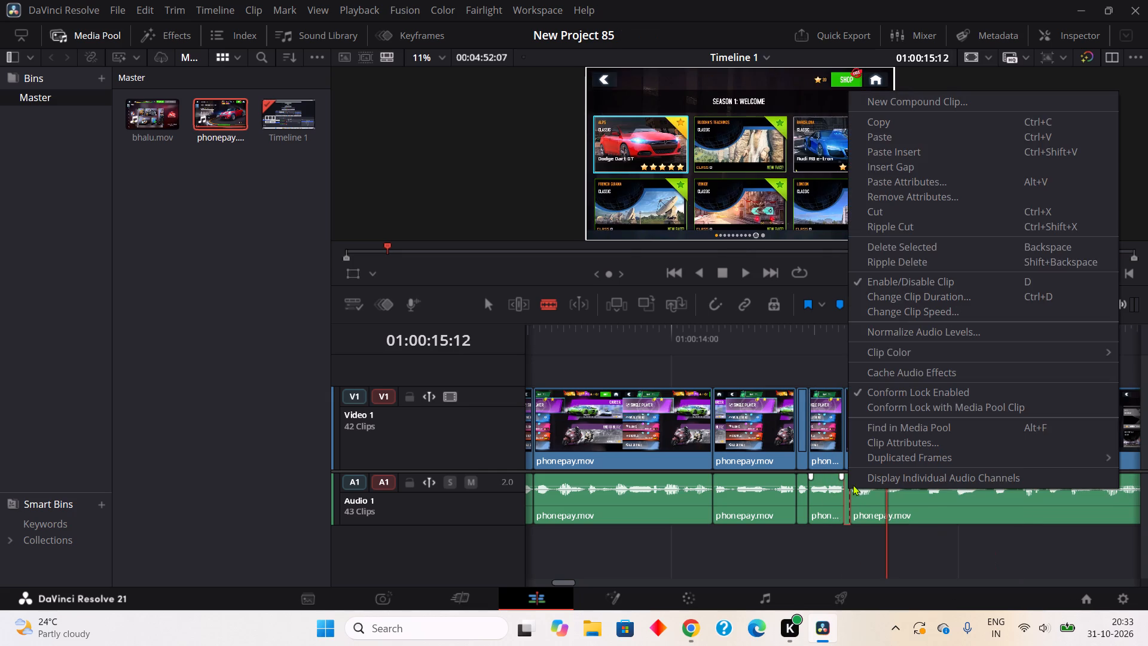
left_click(903, 221)
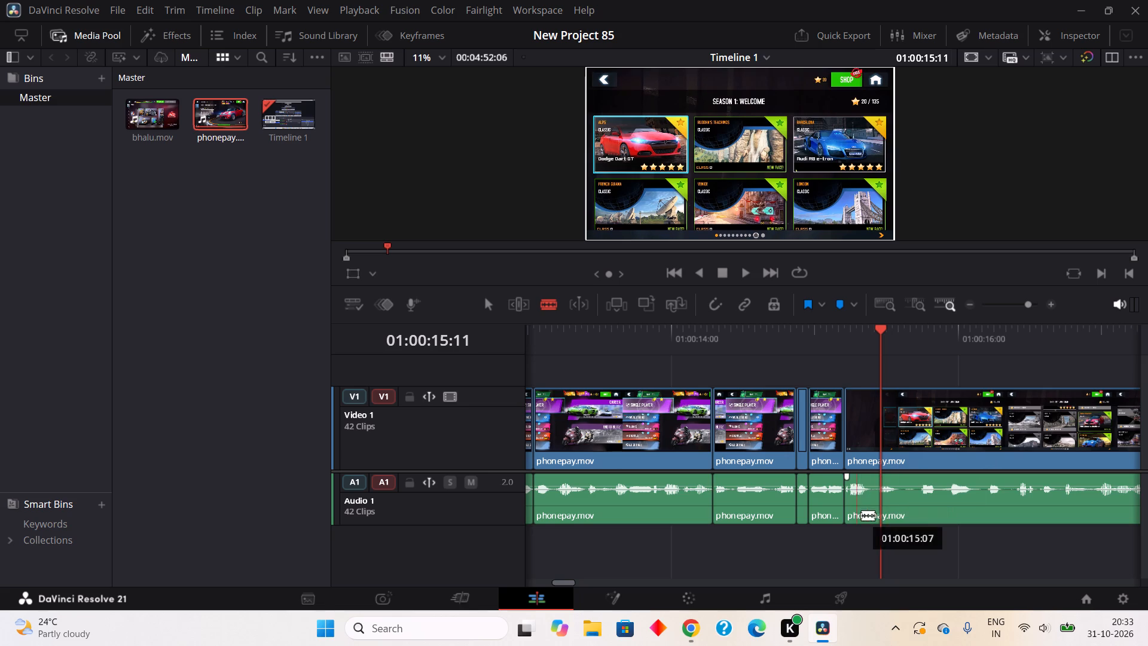
left_click(872, 504)
left_click(883, 502)
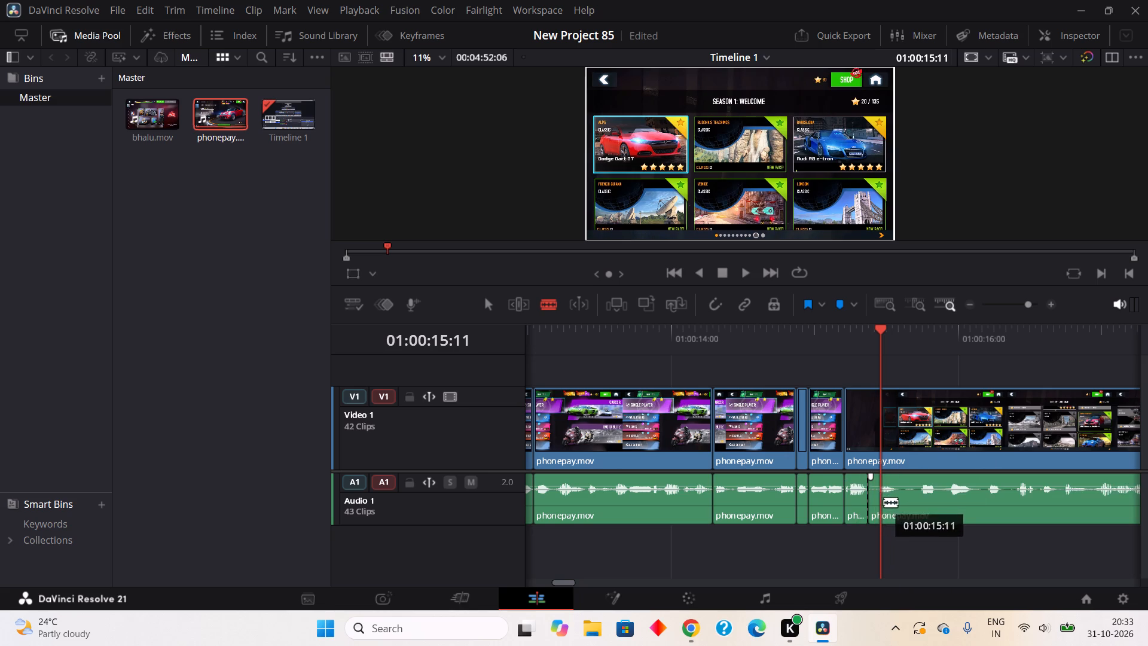
right_click(873, 501)
left_click(925, 231)
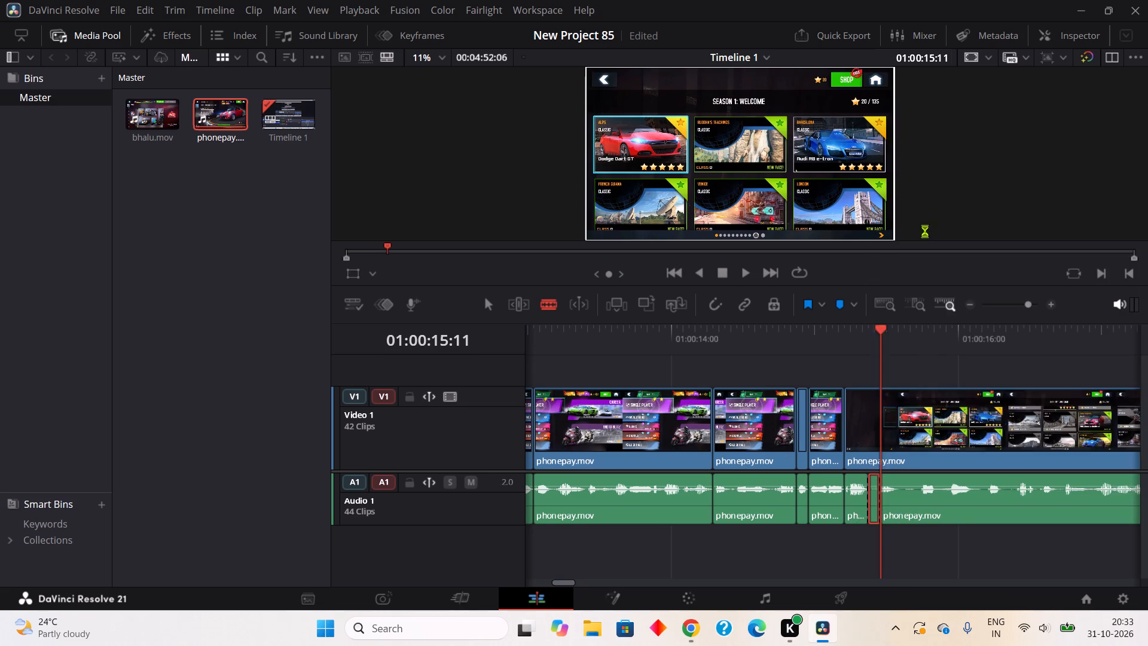
Blade both sides of the quiet audio gap from about 01:00:15:12 to 01:00:15:16 and ripple cut it.
left_click(888, 493)
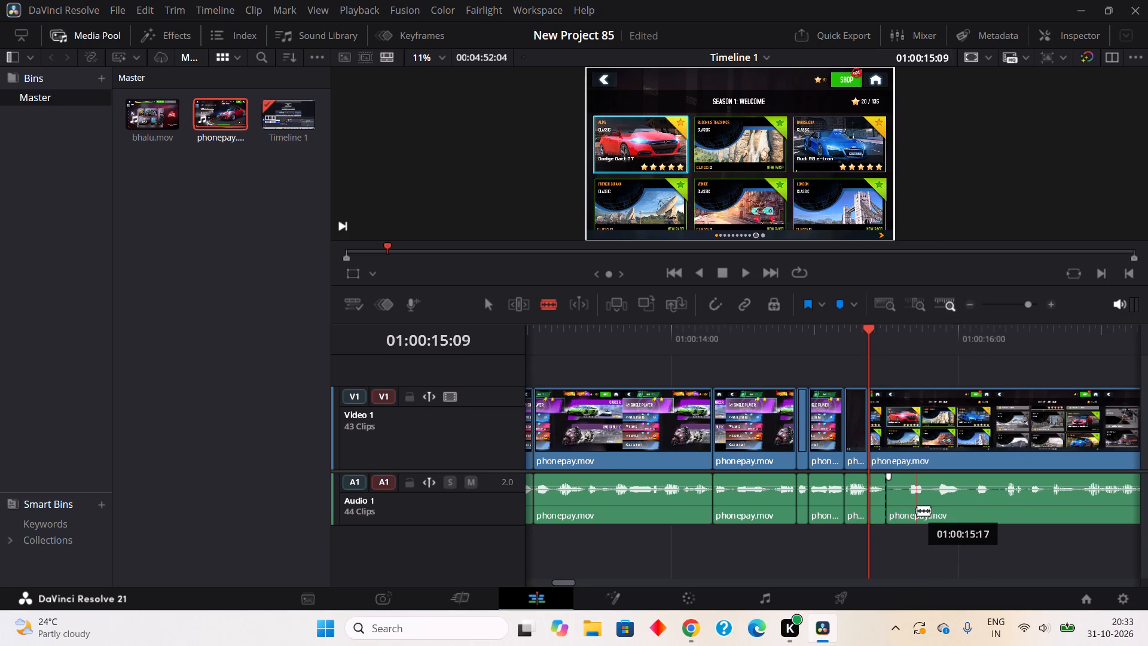
left_click(911, 508)
right_click(907, 507)
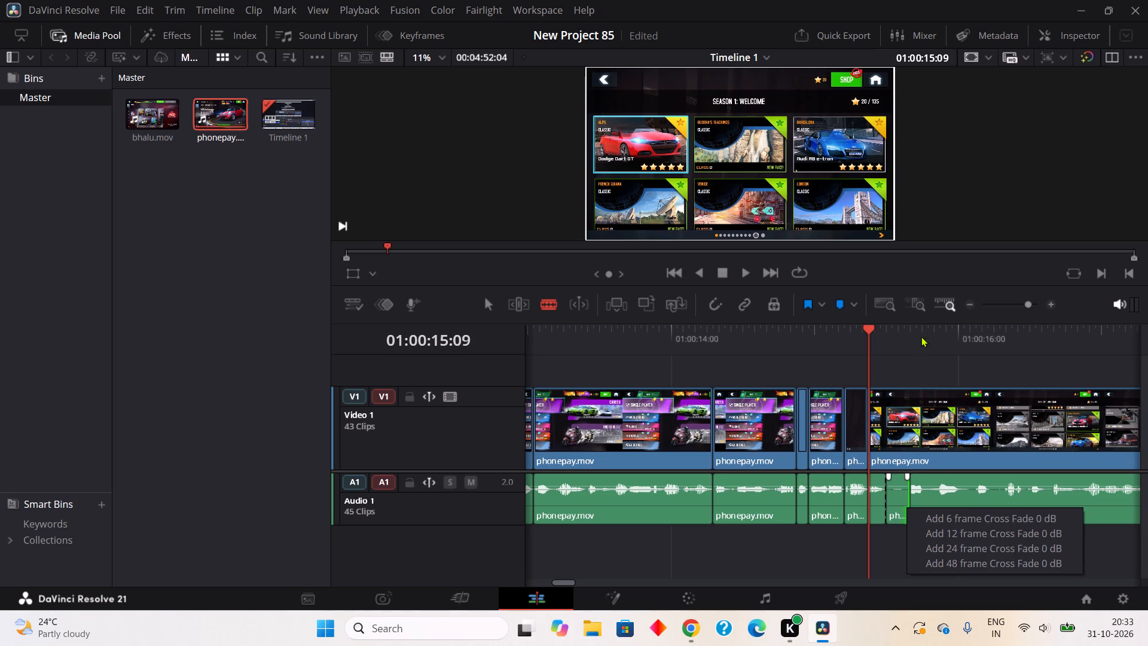
right_click(895, 484)
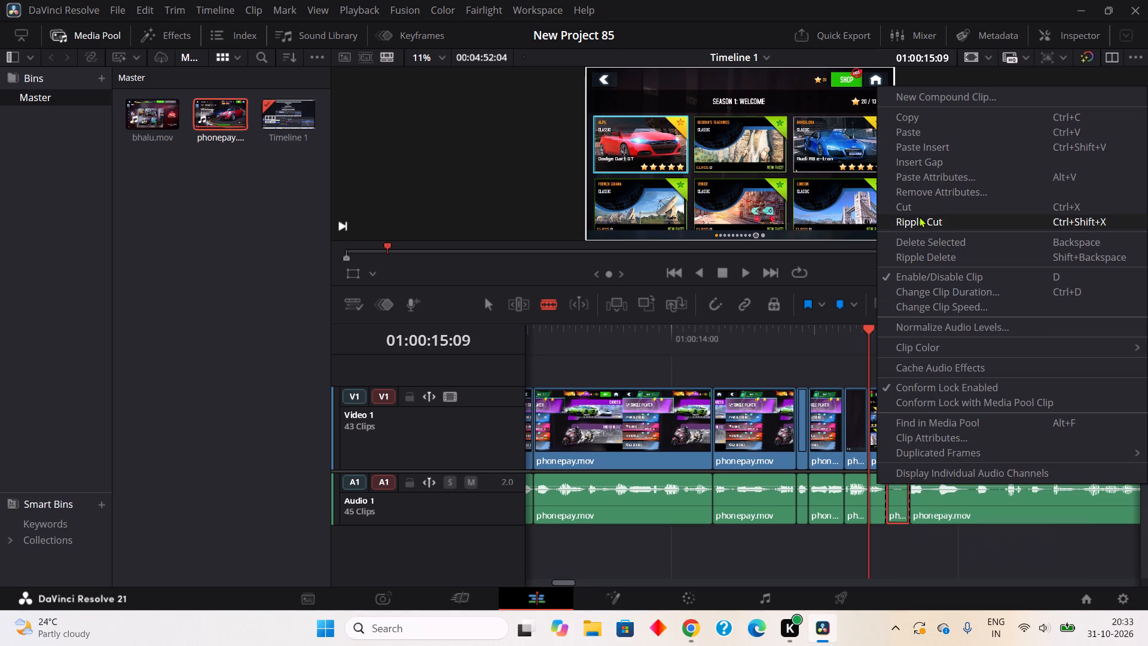
left_click(919, 217)
Blade and ripple cut the quiet audio gap from about 01:00:15:21 to 01:00:15:23, then the one from about 01:00:15:23 to 01:00:16:03.
left_click(941, 494)
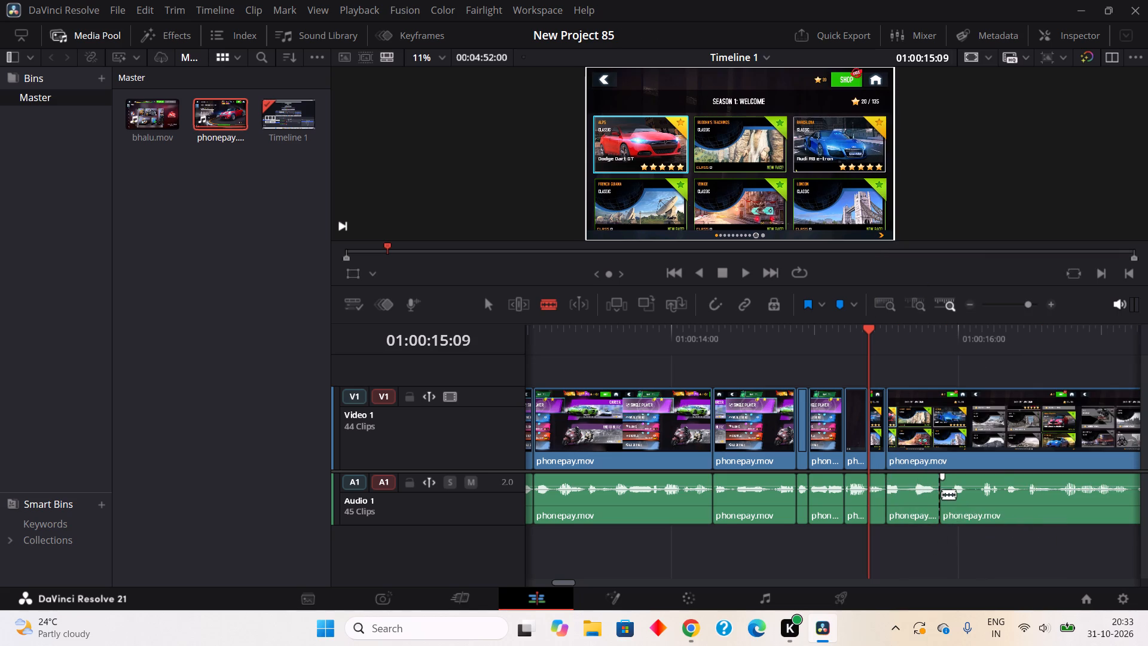
left_click(957, 505)
right_click(949, 503)
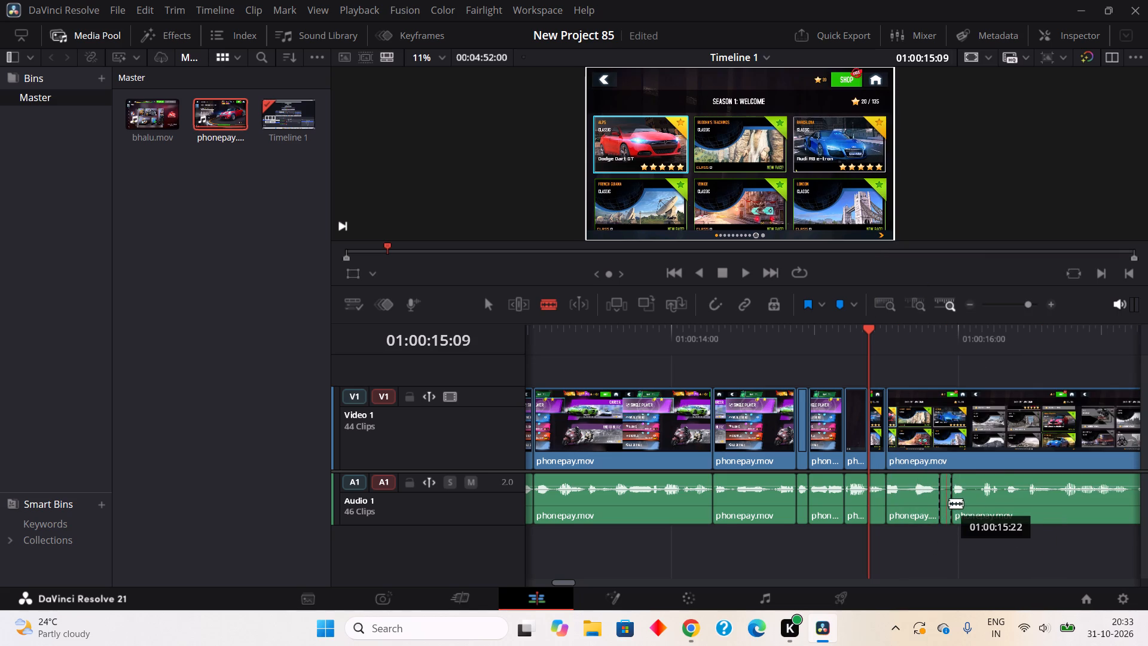
left_click(948, 236)
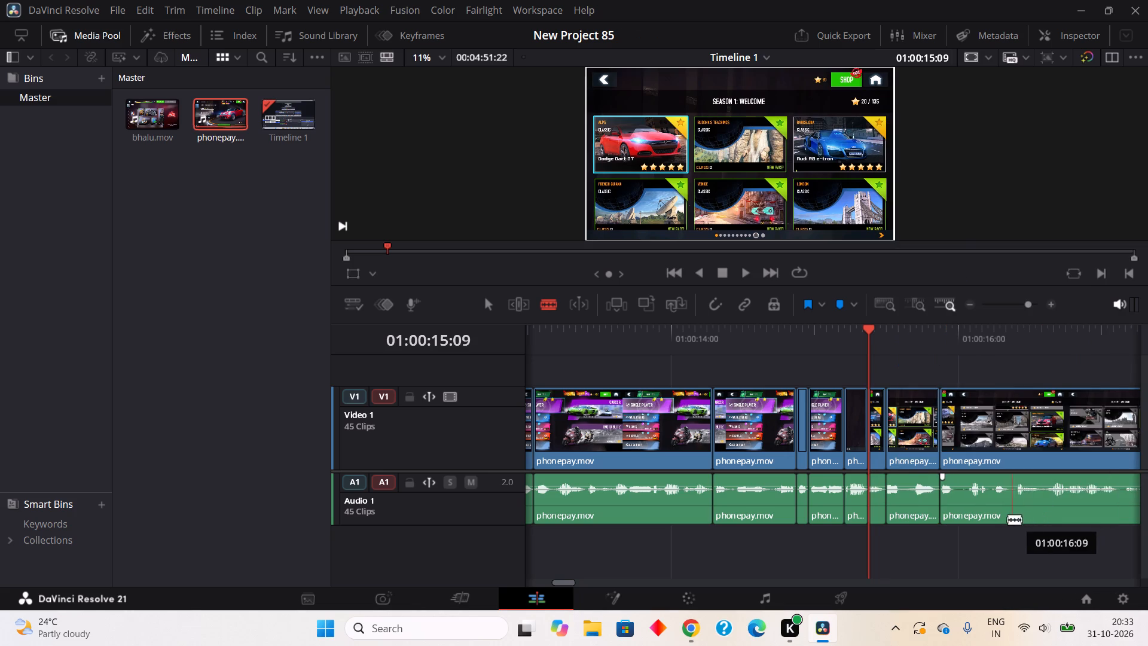
left_click(952, 499)
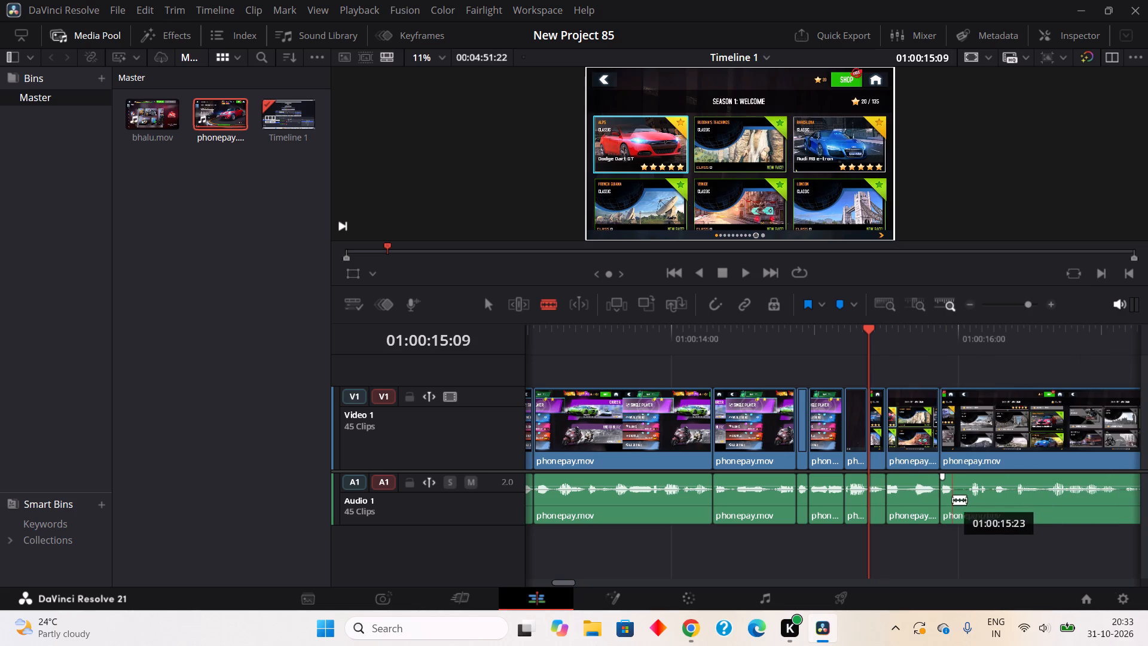
left_click(976, 511)
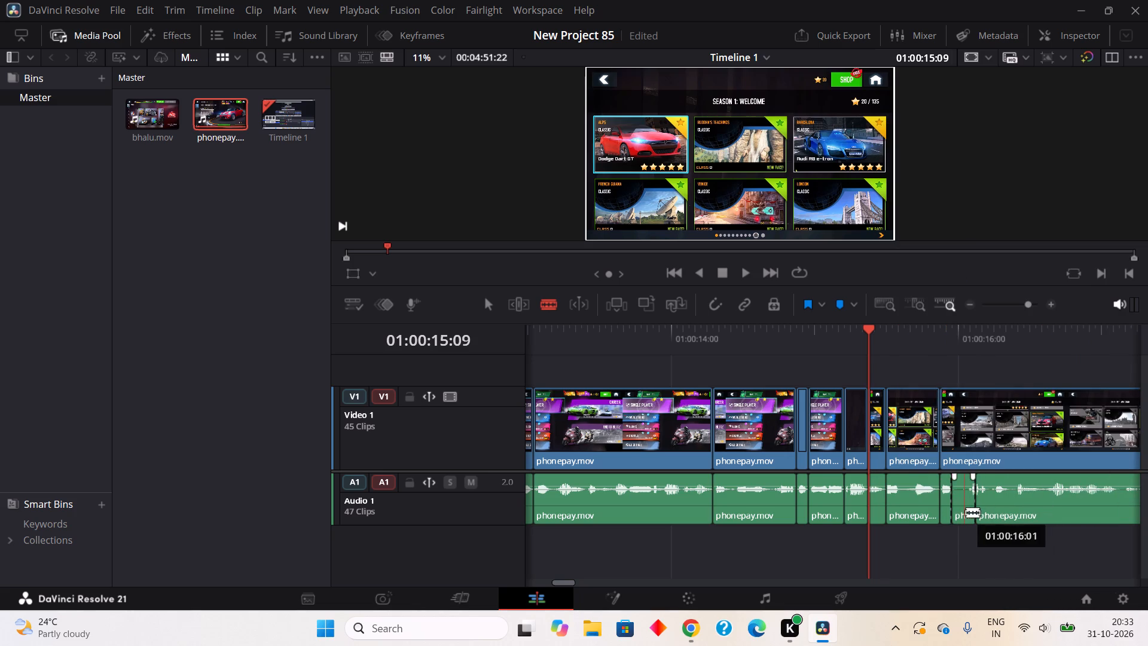
right_click(966, 512)
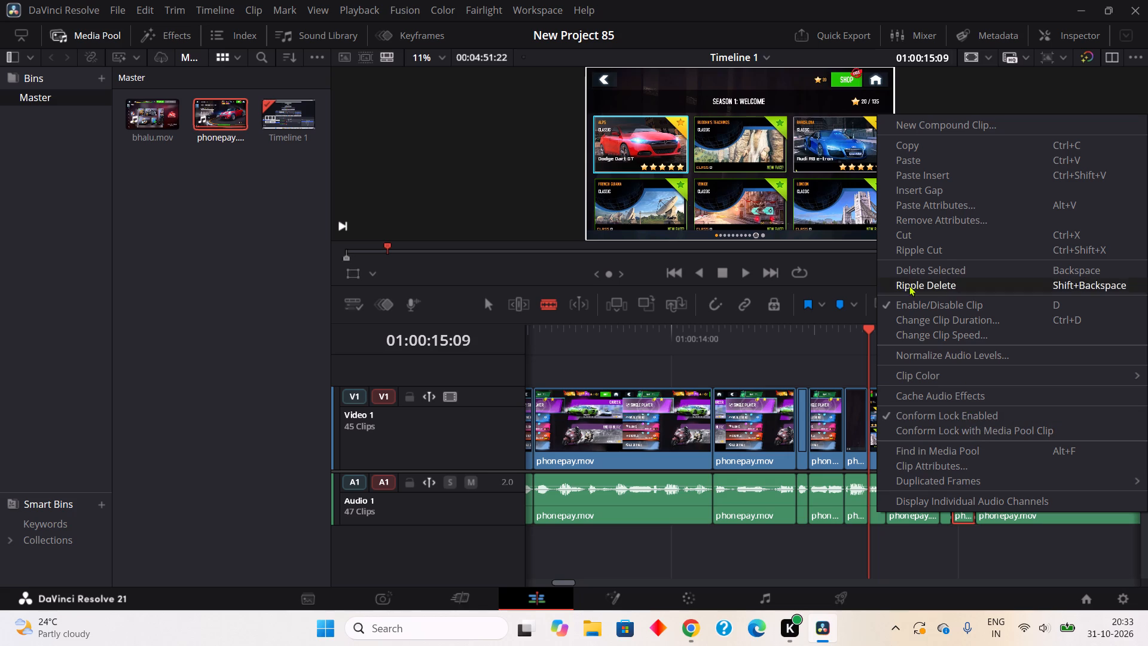
left_click(921, 243)
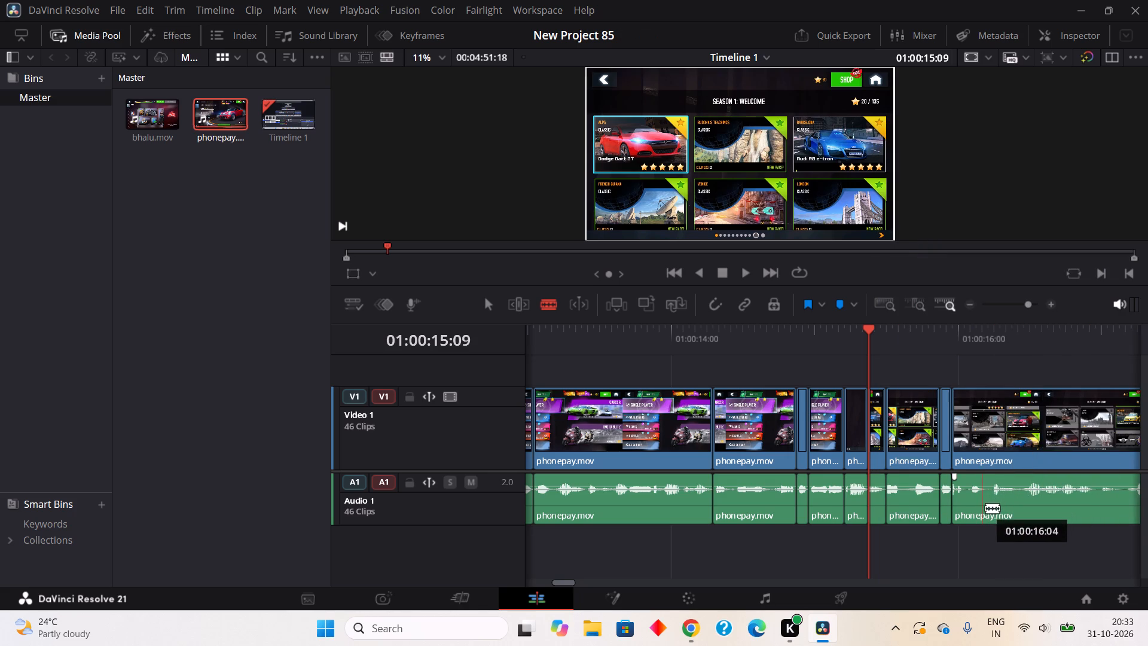
Blade and ripple cut the quiet audio gap from about 01:00:16:04 to 01:00:16:06, then the one-frame gap at about 01:00:16:01.
left_click(985, 508)
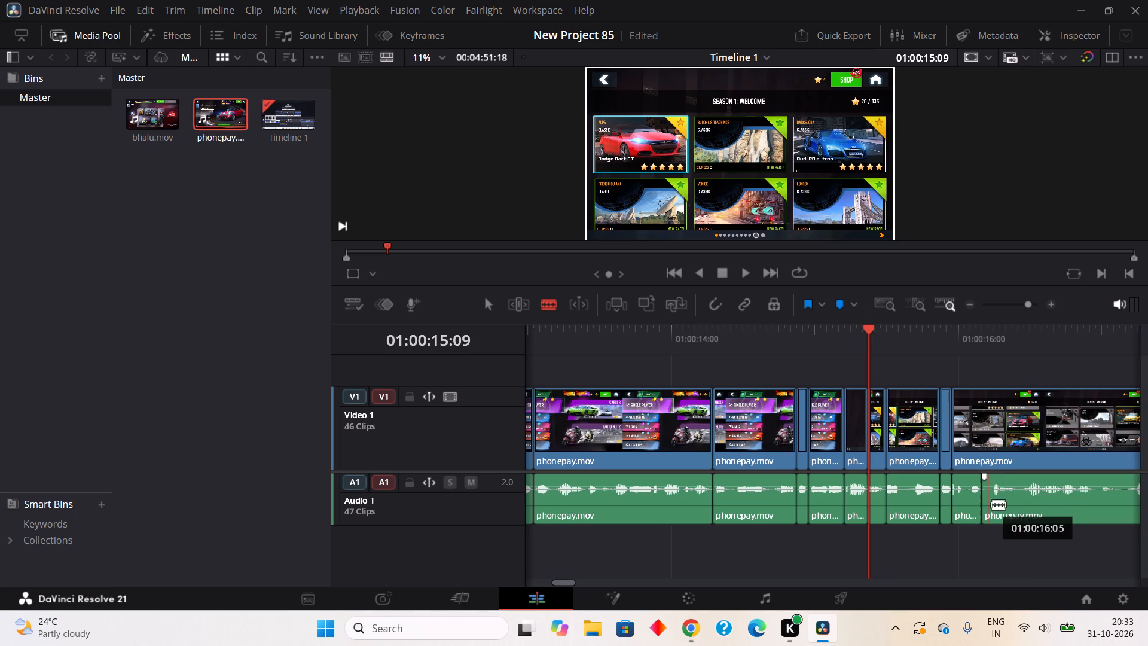
left_click(997, 509)
right_click(990, 508)
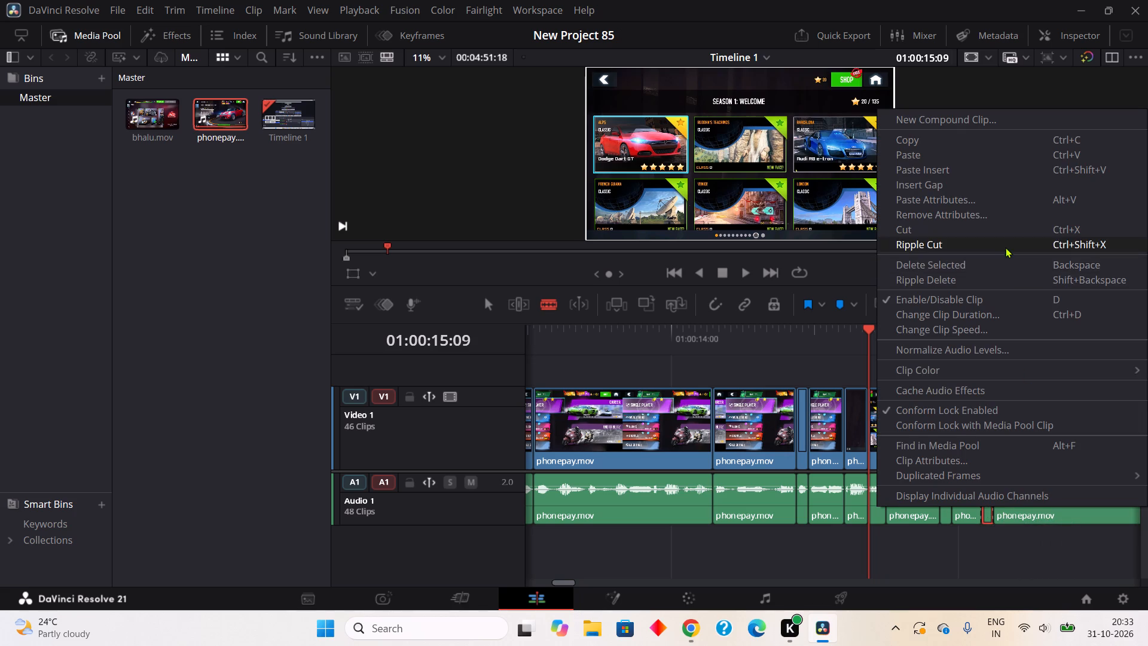
left_click(1001, 240)
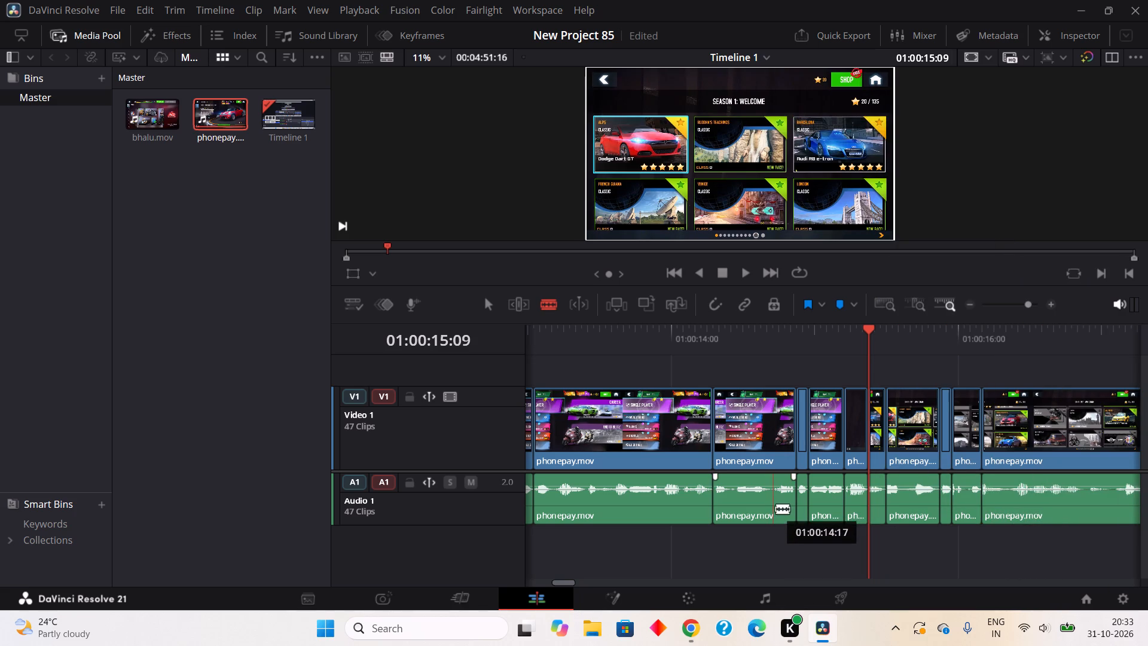
left_click(965, 498)
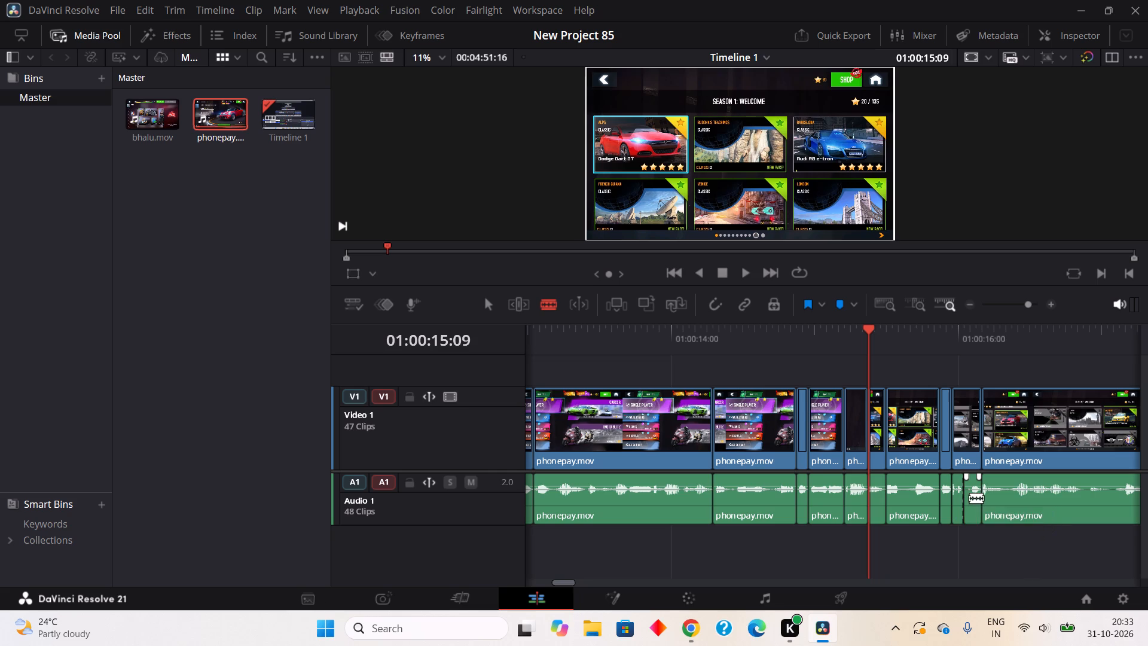
left_click(972, 499)
right_click(964, 509)
left_click(967, 250)
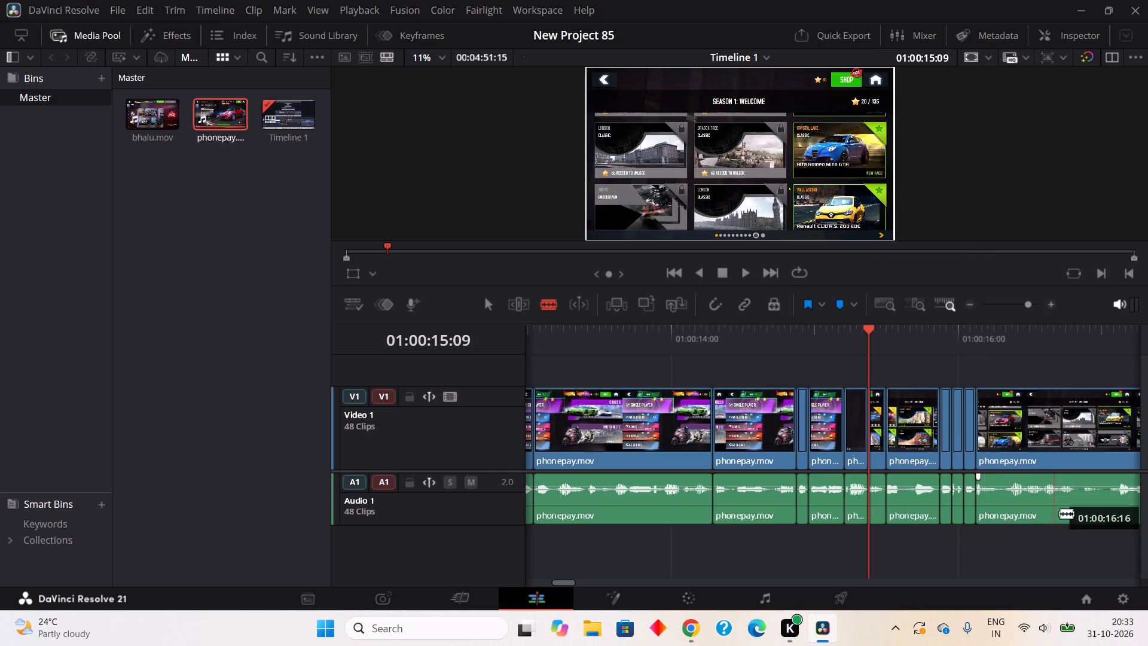
Blade and ripple cut the quiet audio gap from about 01:00:16:19 to 01:00:16:21, then the one-frame gap at about 01:00:16:22.
left_click(1076, 506)
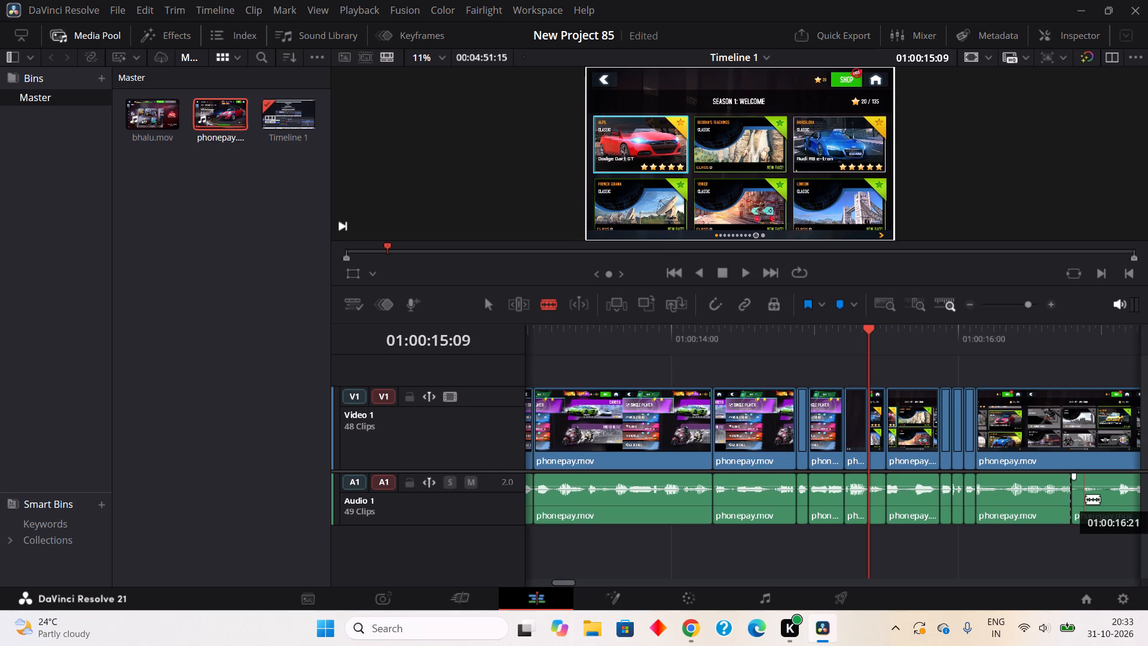
left_click(1086, 499)
right_click(1079, 507)
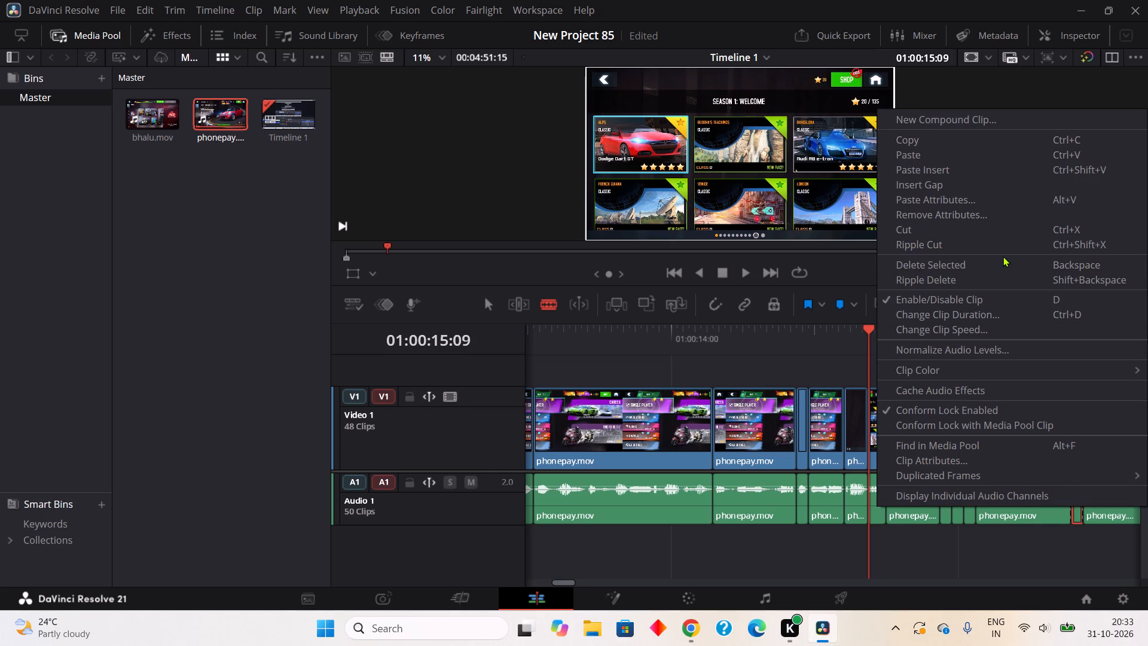
left_click(998, 249)
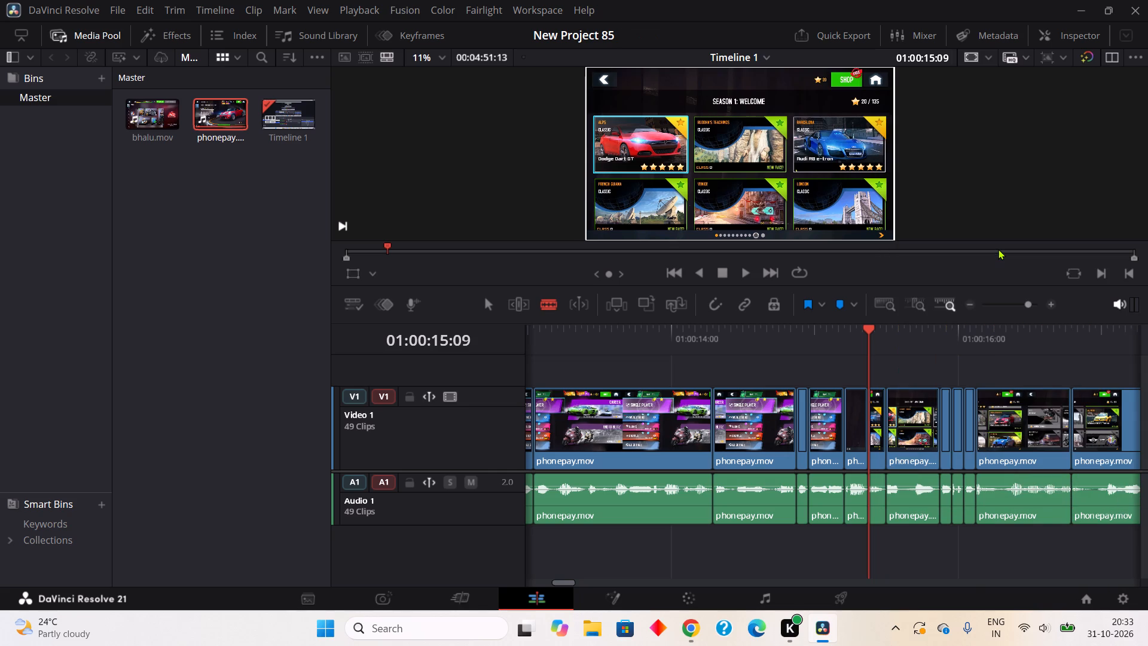
left_click(1090, 508)
left_click(1098, 502)
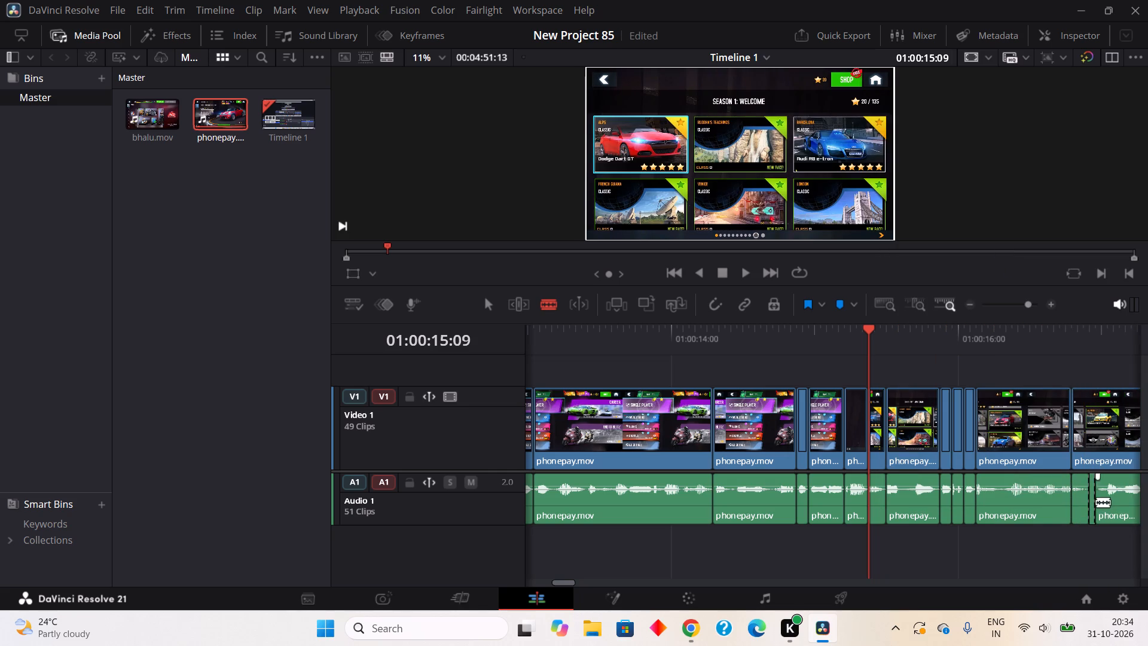
right_click(1094, 501)
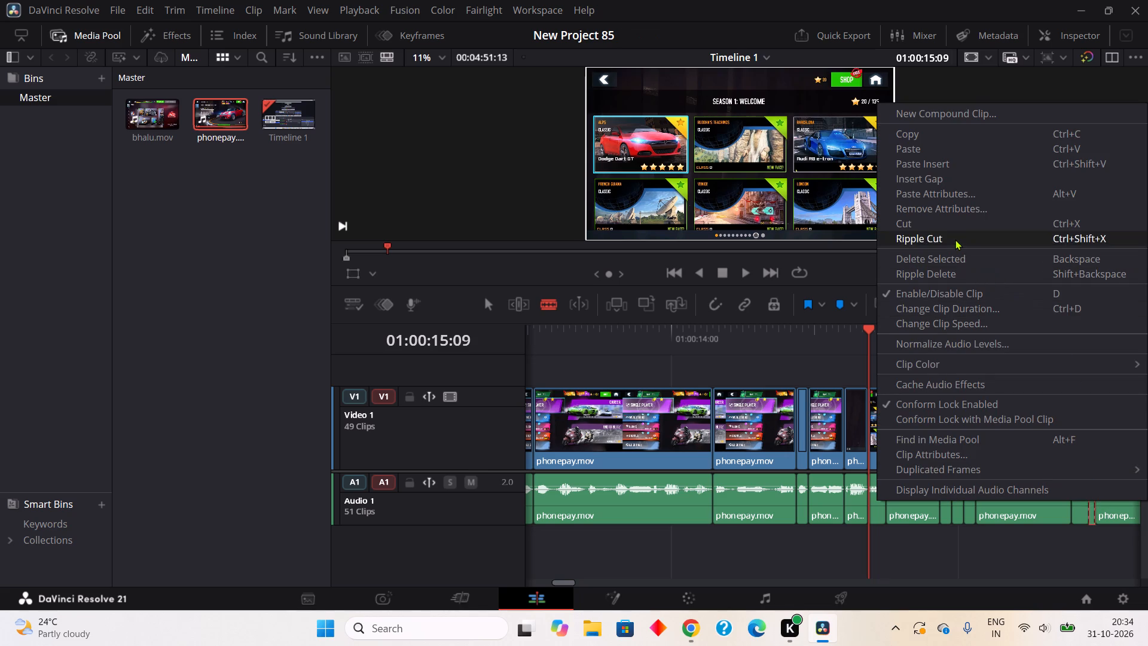
left_click(955, 239)
Play on to about 01:00:17:17, then split out the one-frame quiet audio gap at about 01:00:17:06 and ripple cut it.
left_click(738, 273)
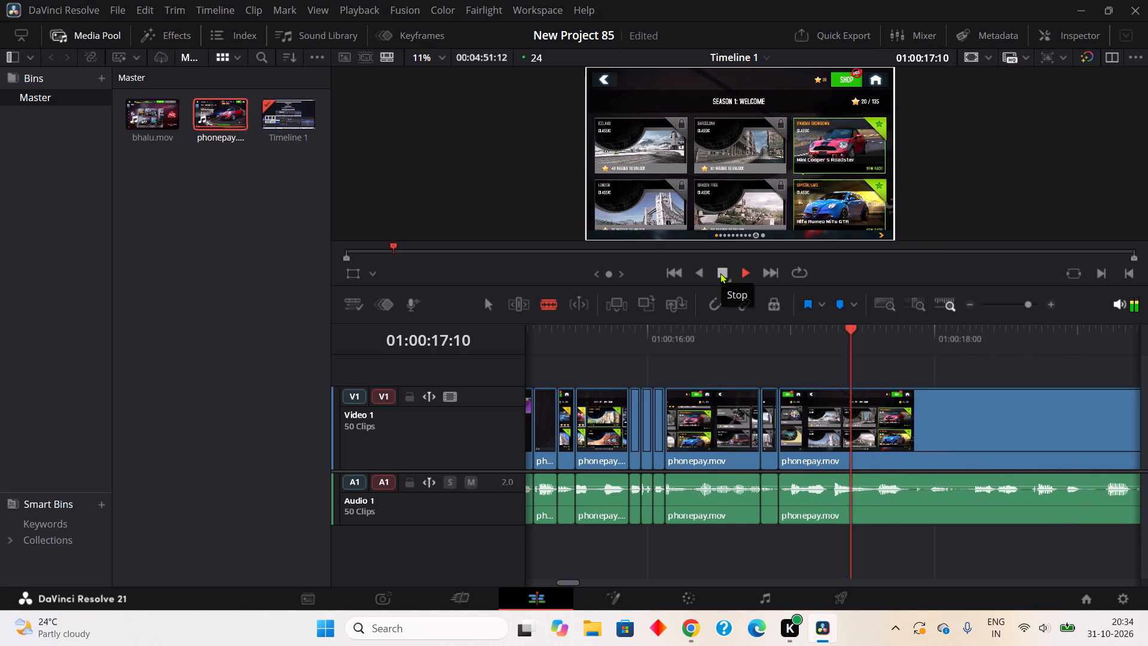
left_click(720, 273)
left_click(832, 511)
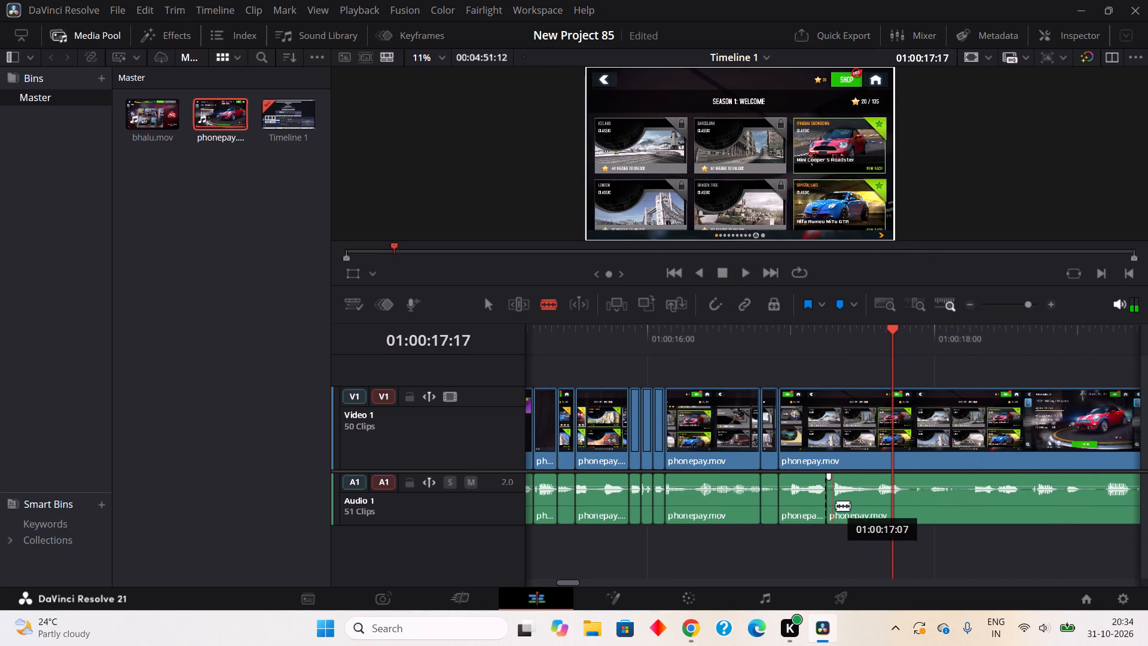
left_click(836, 505)
right_click(829, 505)
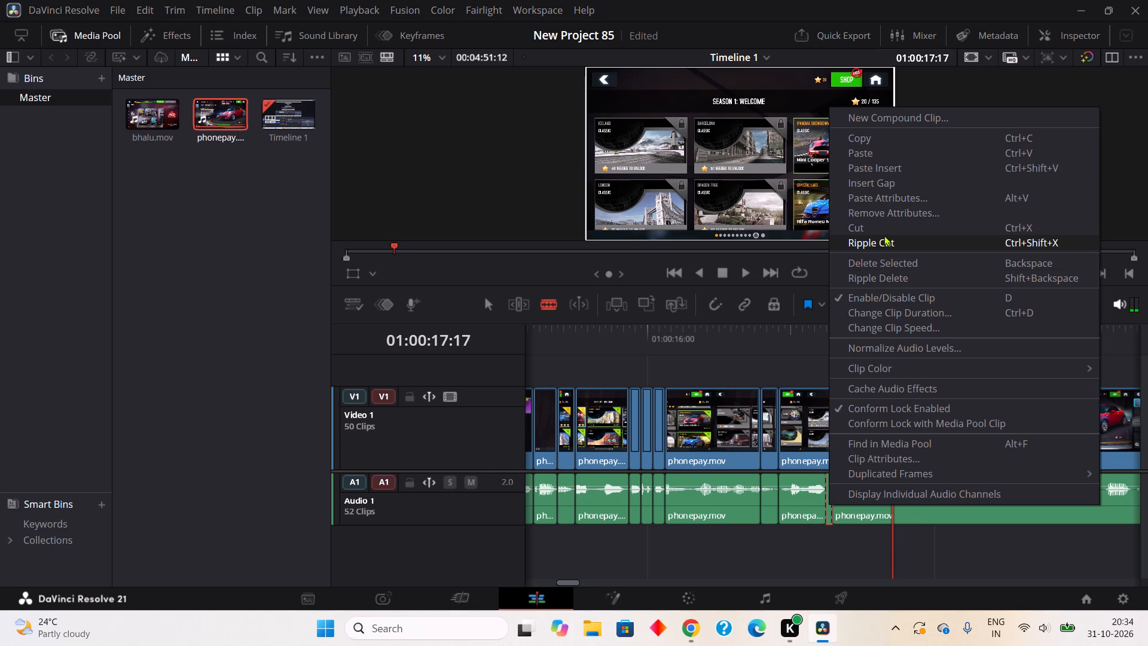
left_click(884, 235)
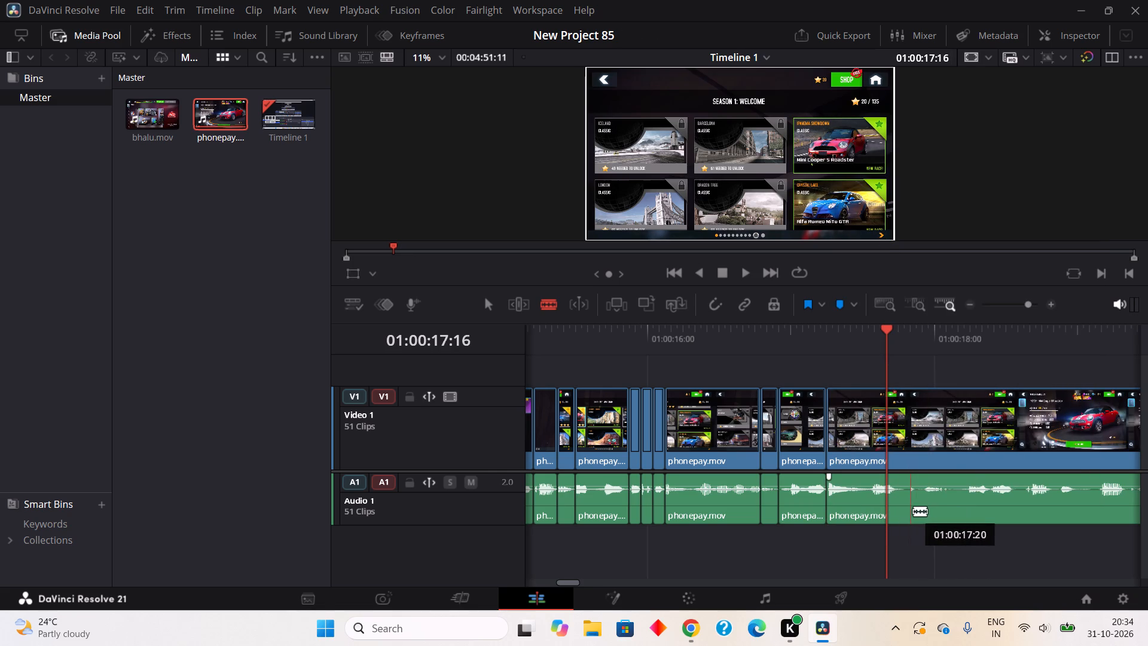
Blade both sides of the quiet audio gap from about 01:00:17:19 to 01:00:17:22 and ripple cut it.
left_click(908, 510)
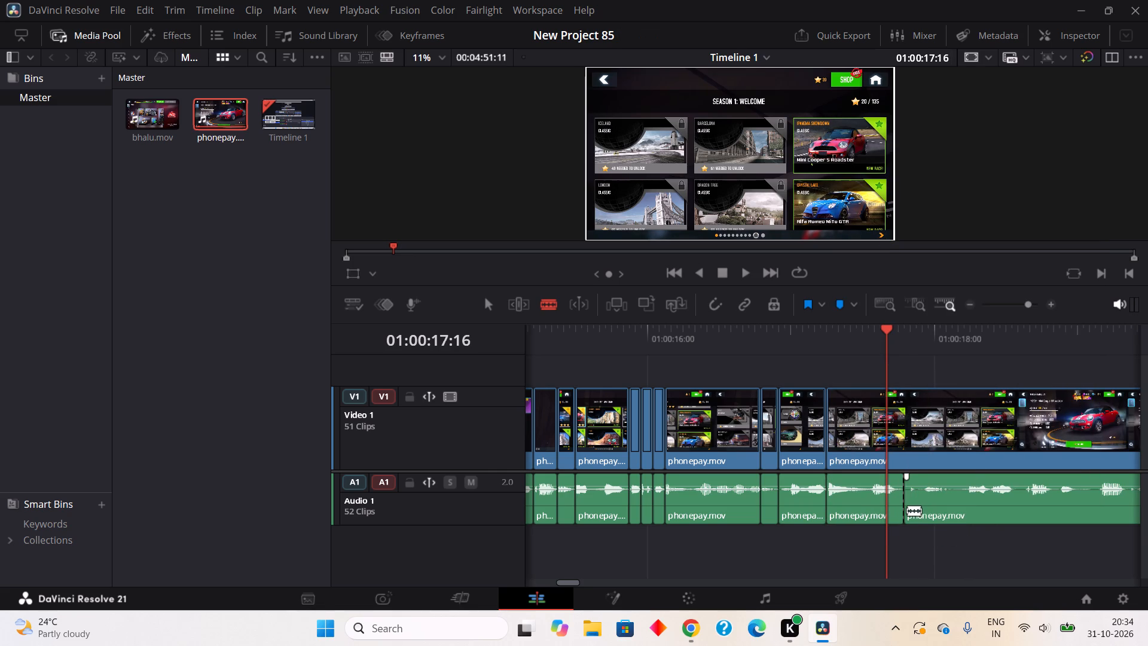
left_click(927, 507)
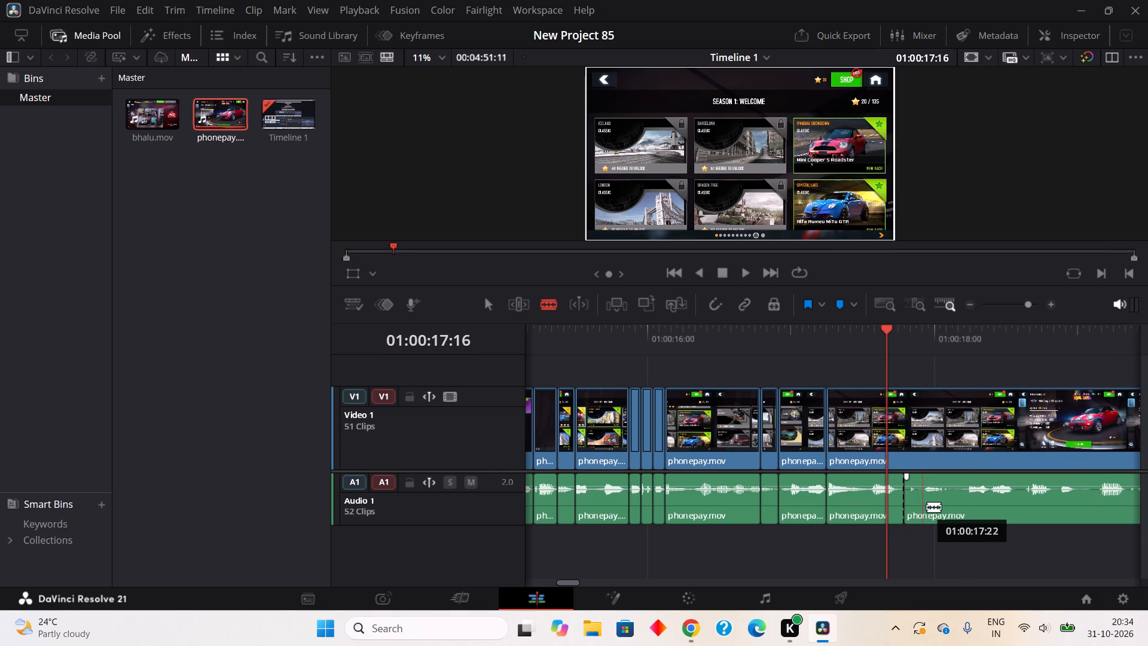
right_click(918, 505)
left_click(963, 238)
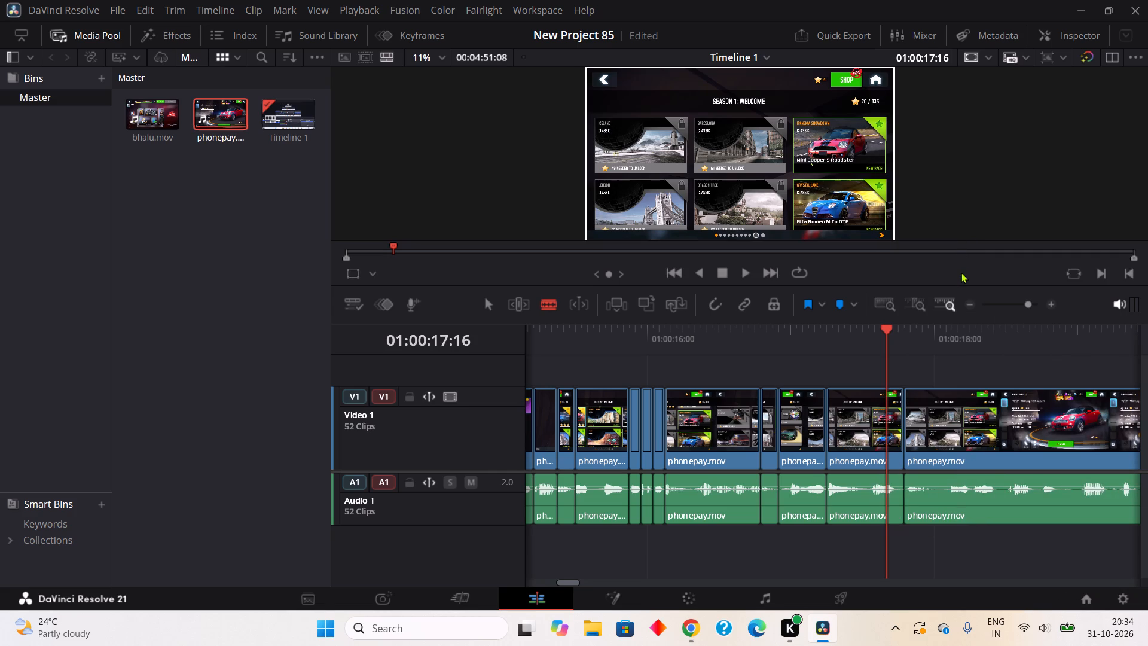
Blade and ripple cut the quiet audio gap from about 01:00:18:00 to 01:00:18:03, then the one from about 01:00:18:07 to 01:00:18:09.
left_click(939, 505)
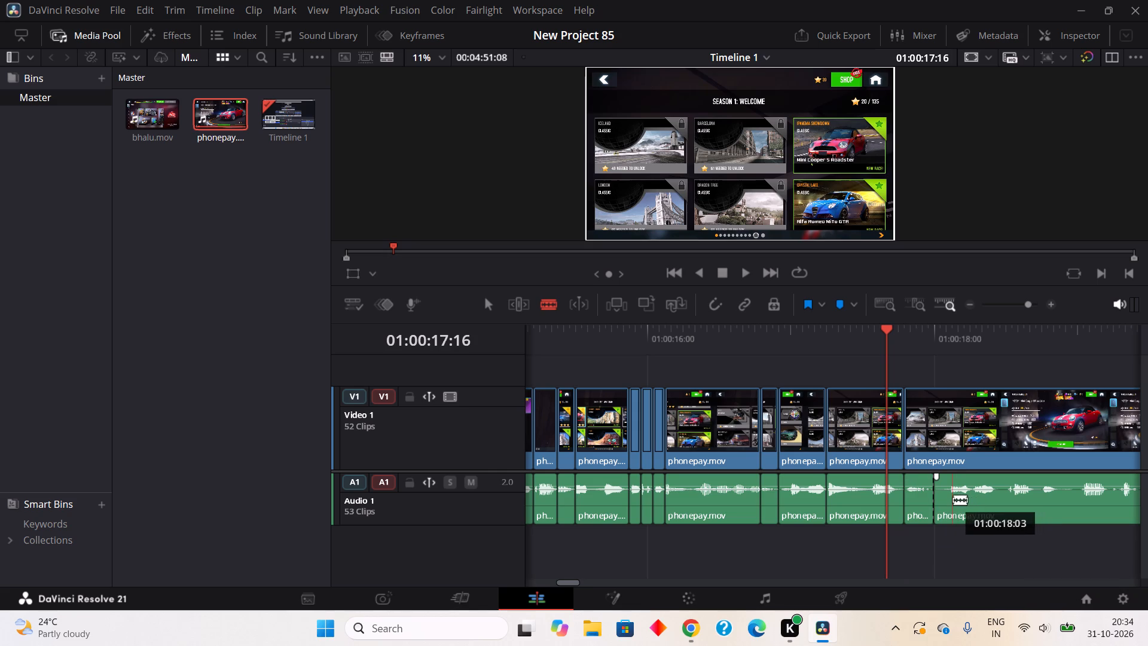
left_click(953, 499)
right_click(950, 498)
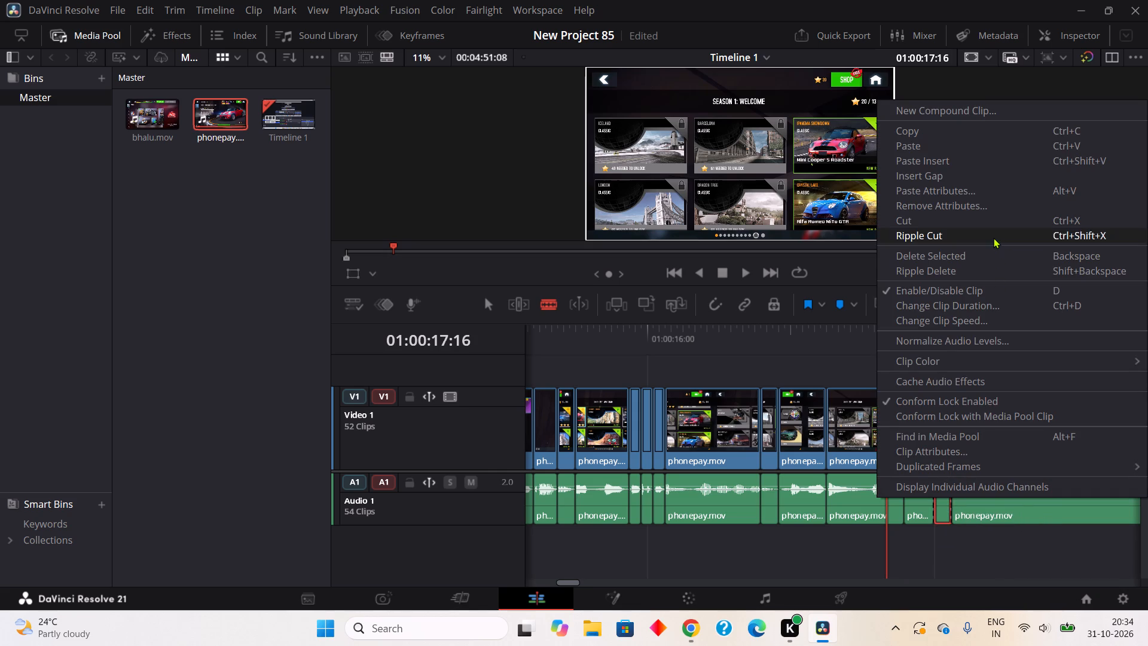
left_click(993, 237)
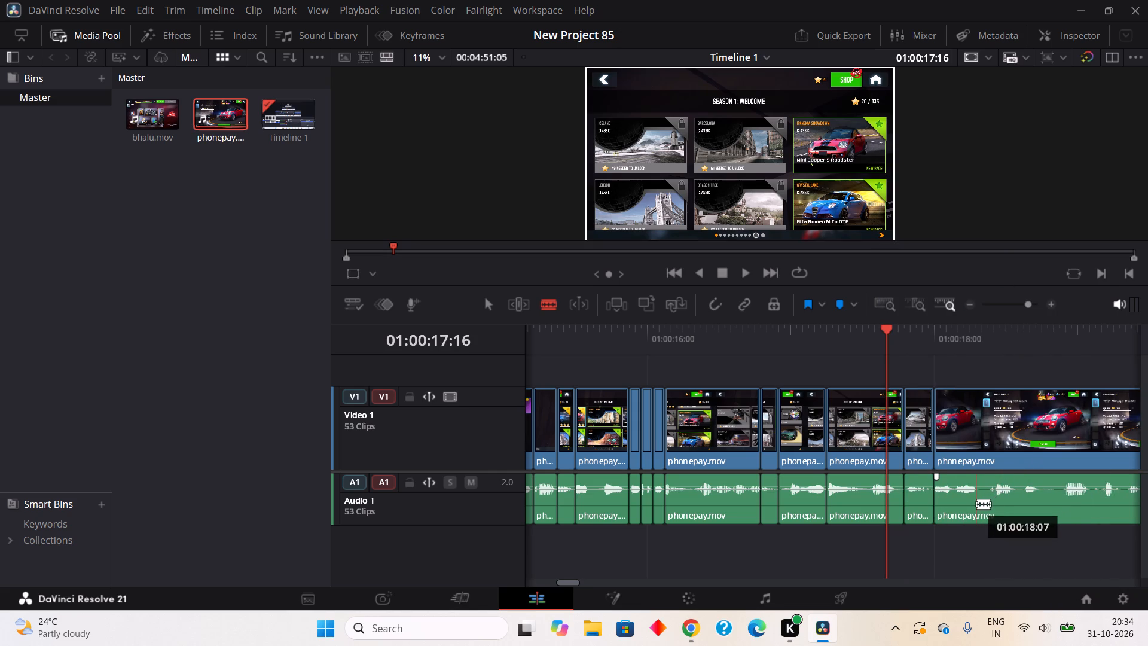
left_click(976, 504)
left_click(993, 505)
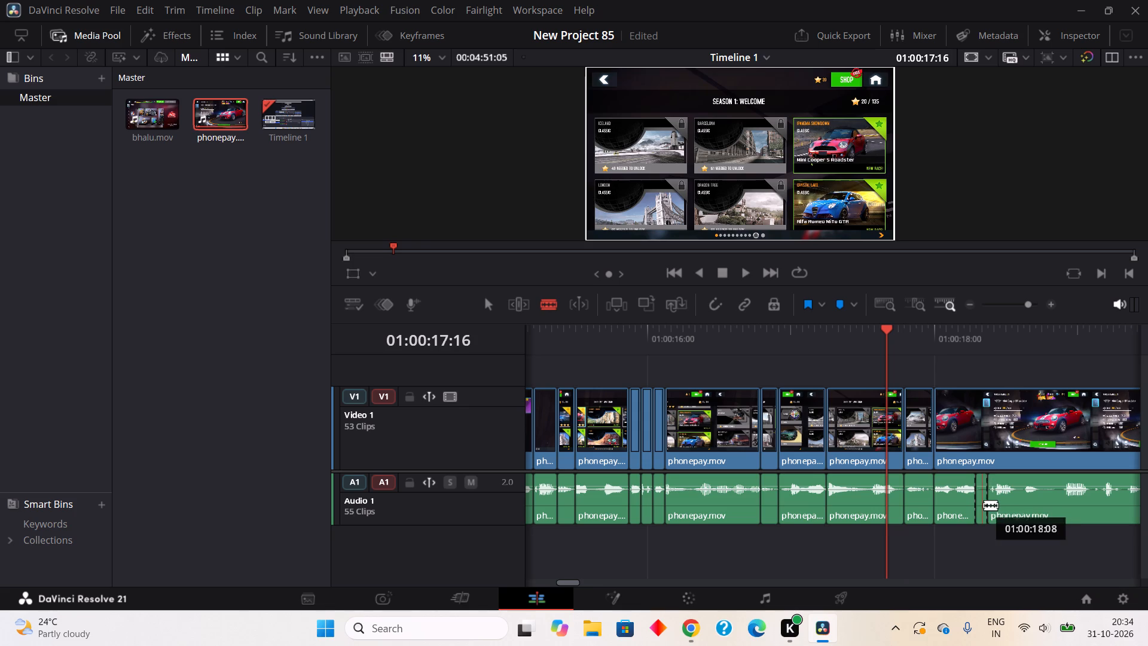
right_click(984, 505)
double_click(947, 239)
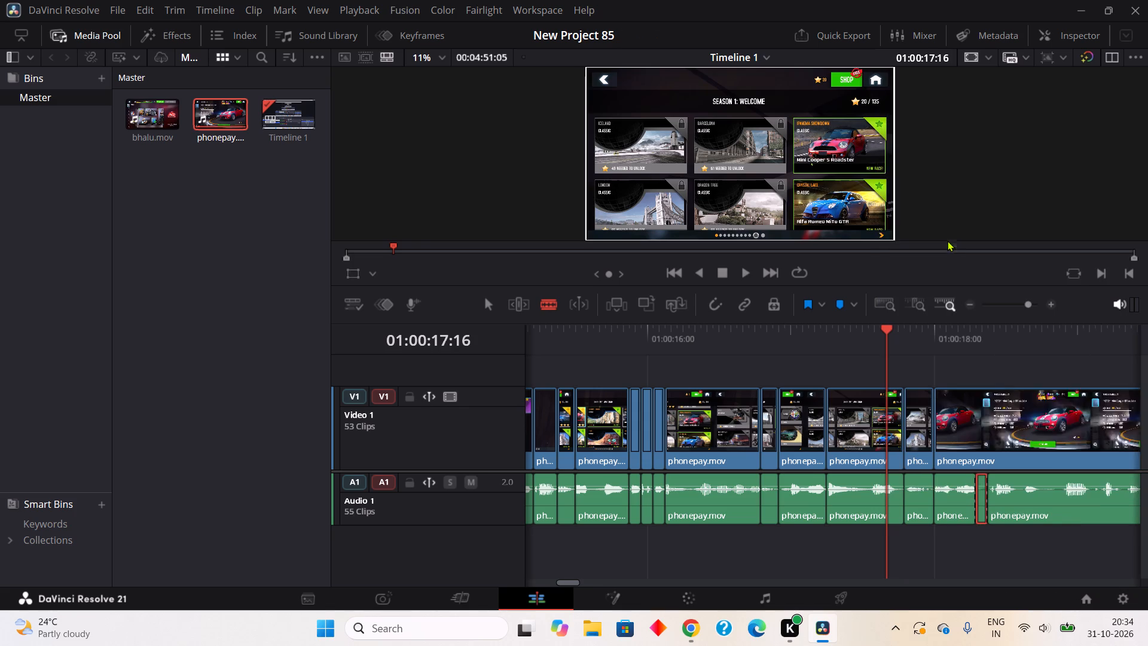
Blade and ripple cut the audio section from about 01:00:18:11 to 01:00:18:13, then the one from about 01:00:18:13 to 01:00:18:17.
left_click(1004, 506)
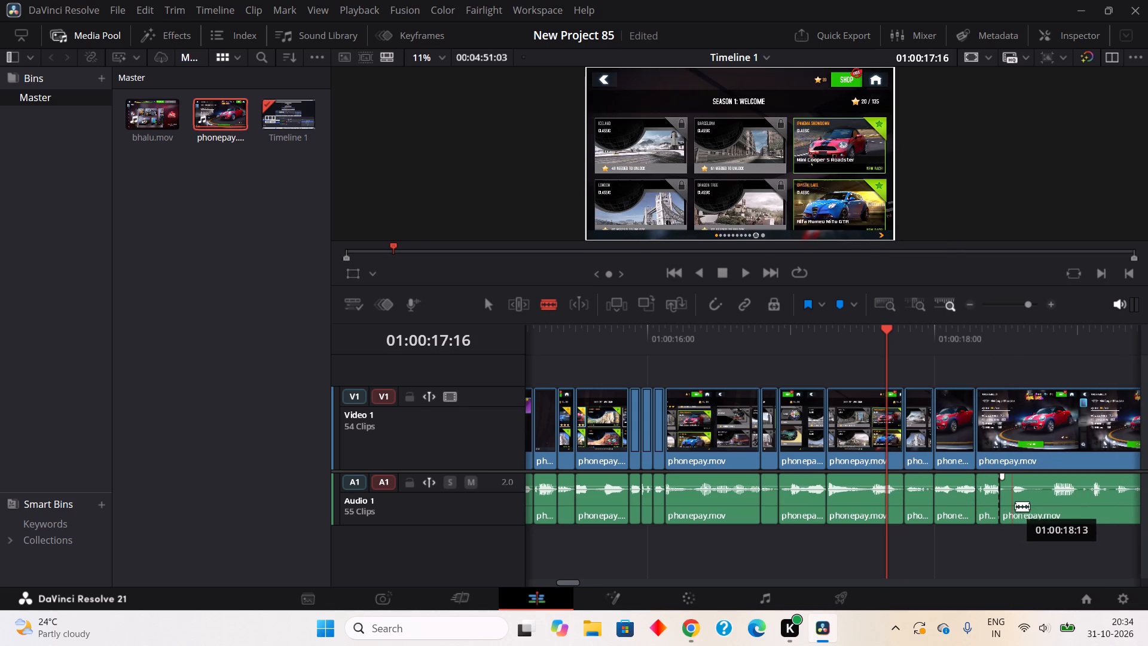
left_click(1015, 506)
right_click(1008, 505)
left_click(964, 226)
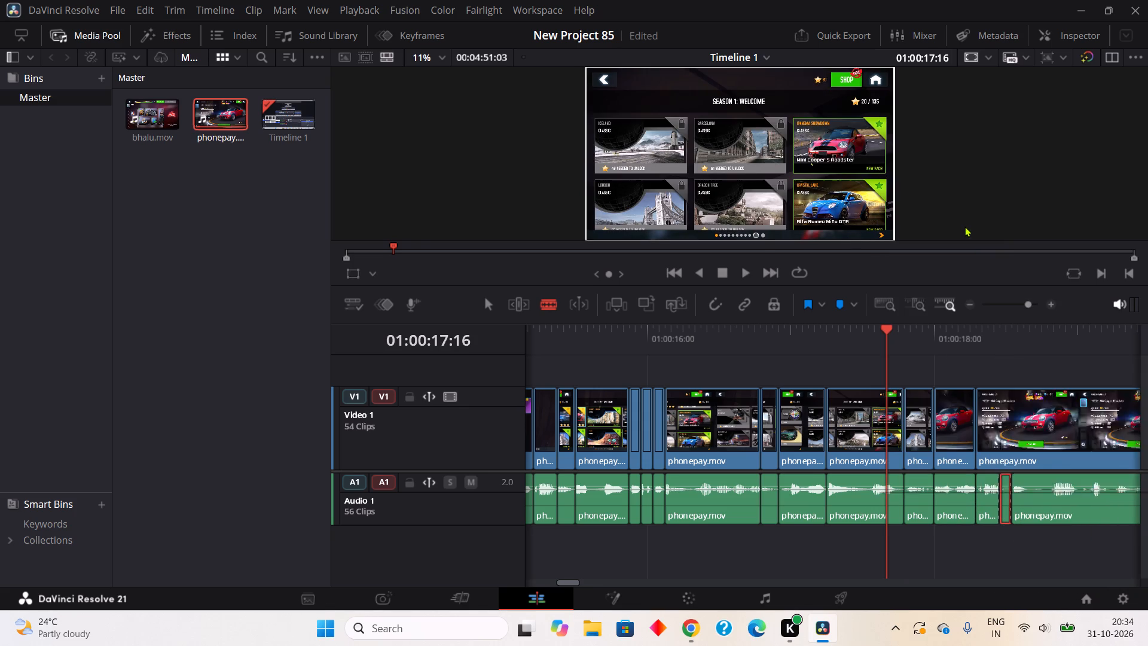
double_click(1018, 494)
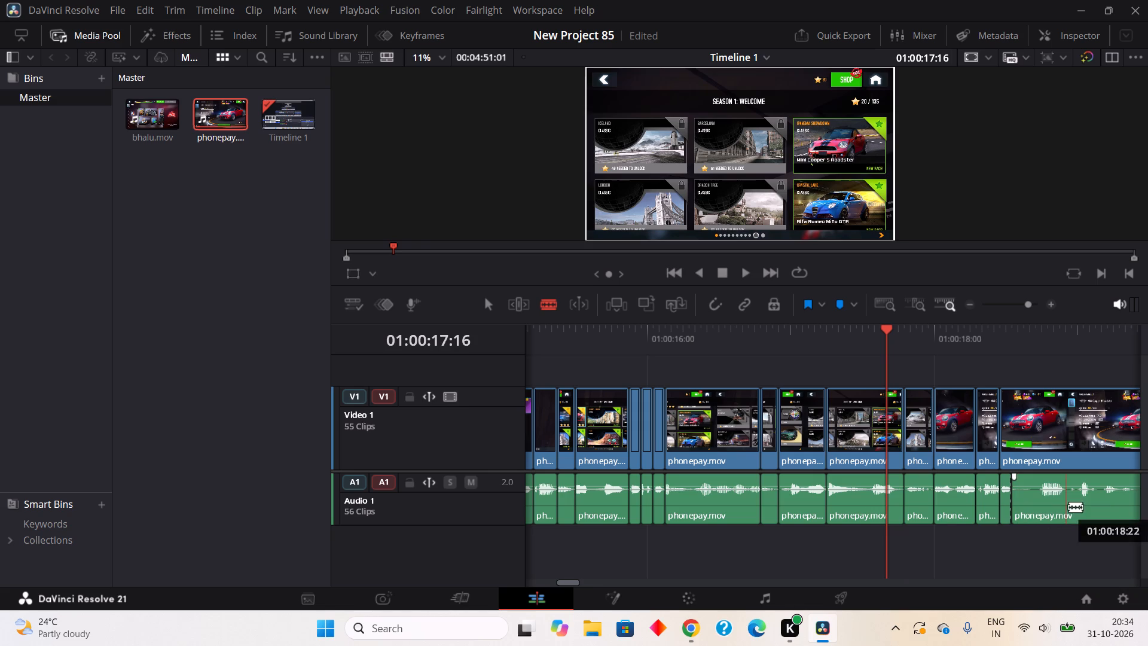
left_click(1042, 502)
right_click(1034, 496)
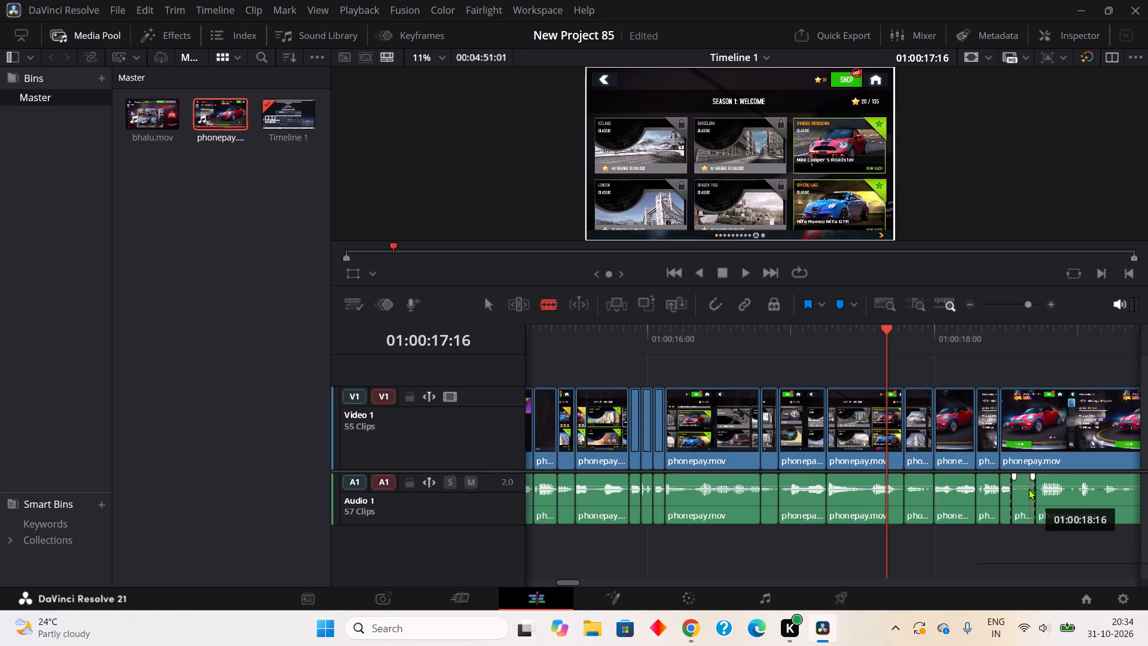
right_click(1020, 480)
left_click(945, 216)
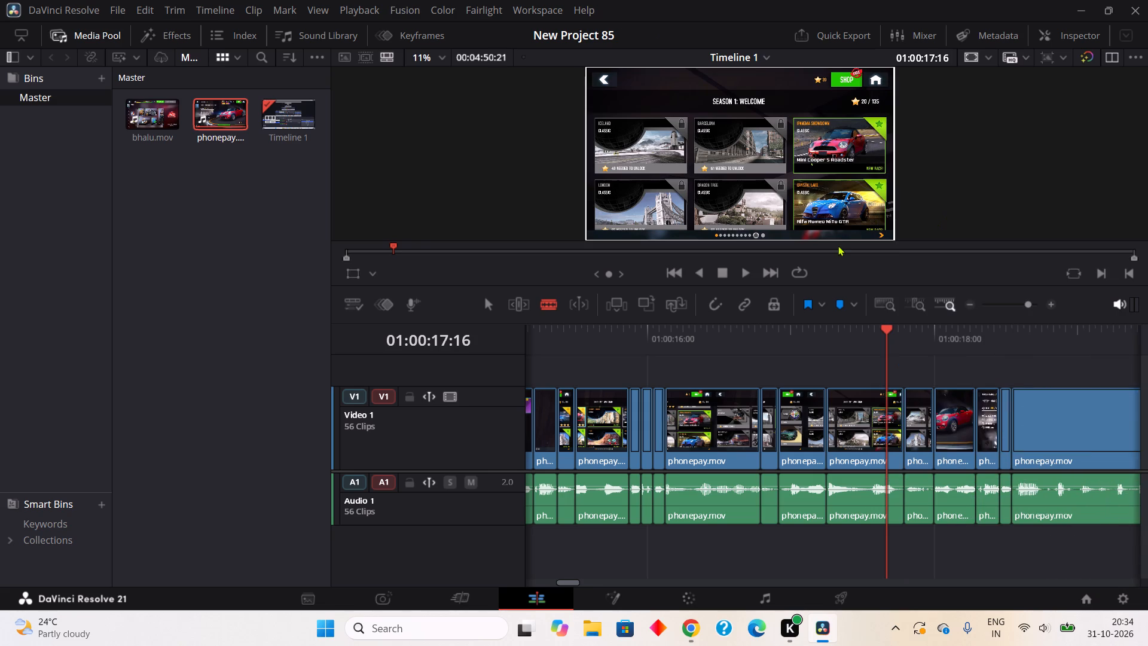
Play on to about 01:00:20:04, then blade and ripple cut the audio gaps at about 01:00:18:18 to 01:00:18:20 and 01:00:18:21 to 01:00:18:22.
left_click(744, 269)
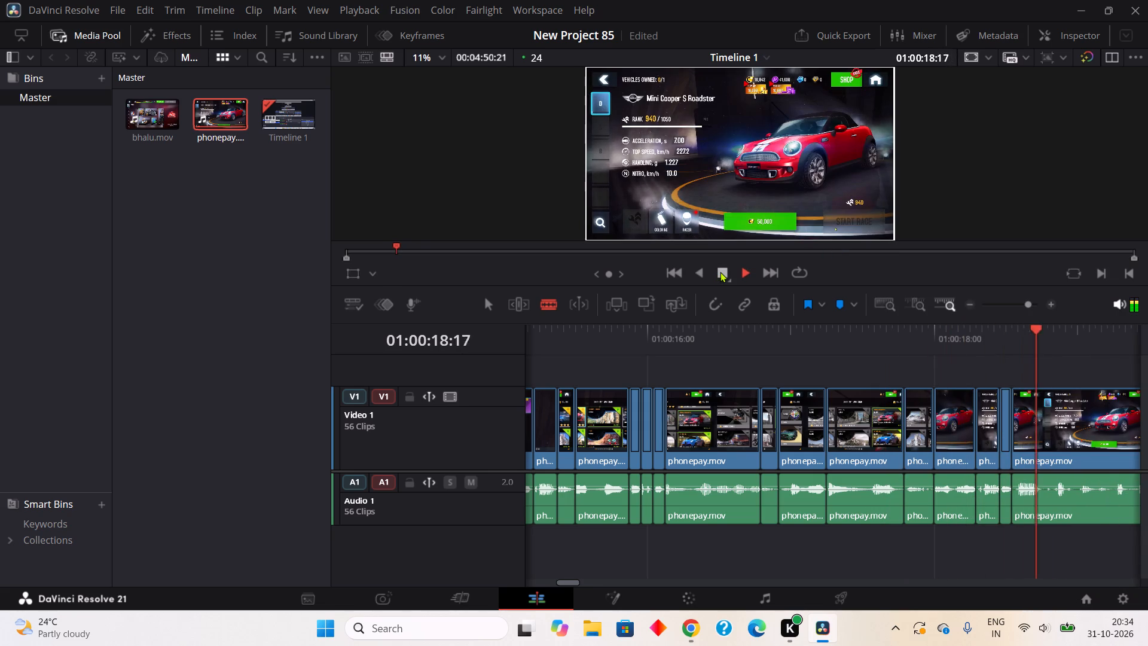
left_click(720, 271)
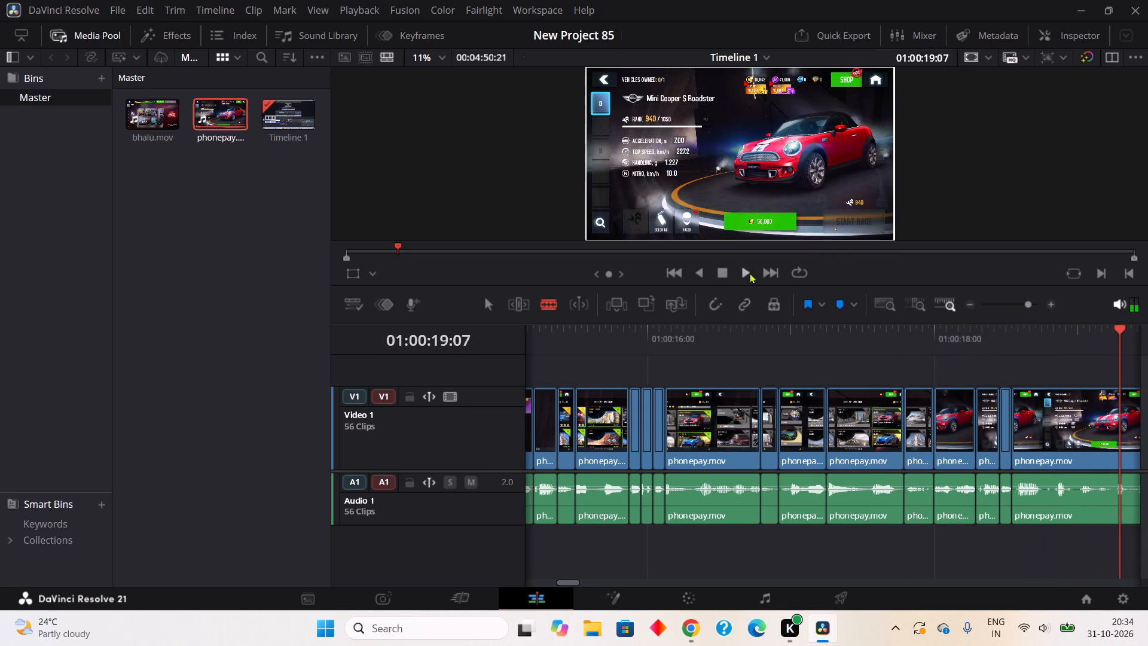
left_click(749, 273)
left_click(725, 269)
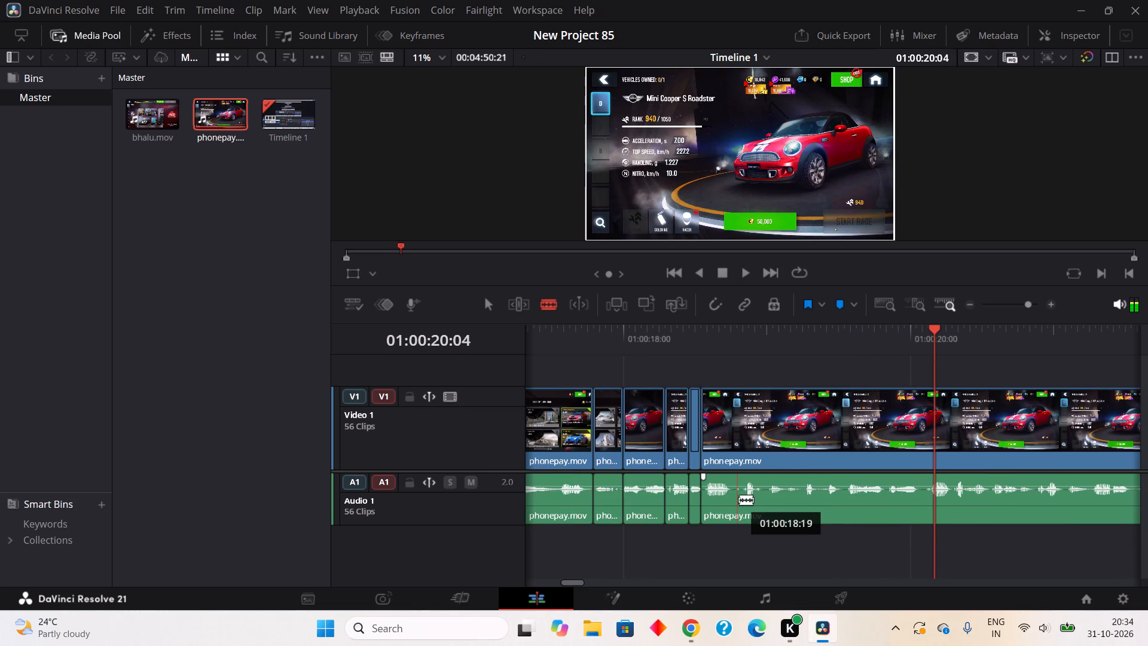
left_click(735, 490)
left_click(747, 508)
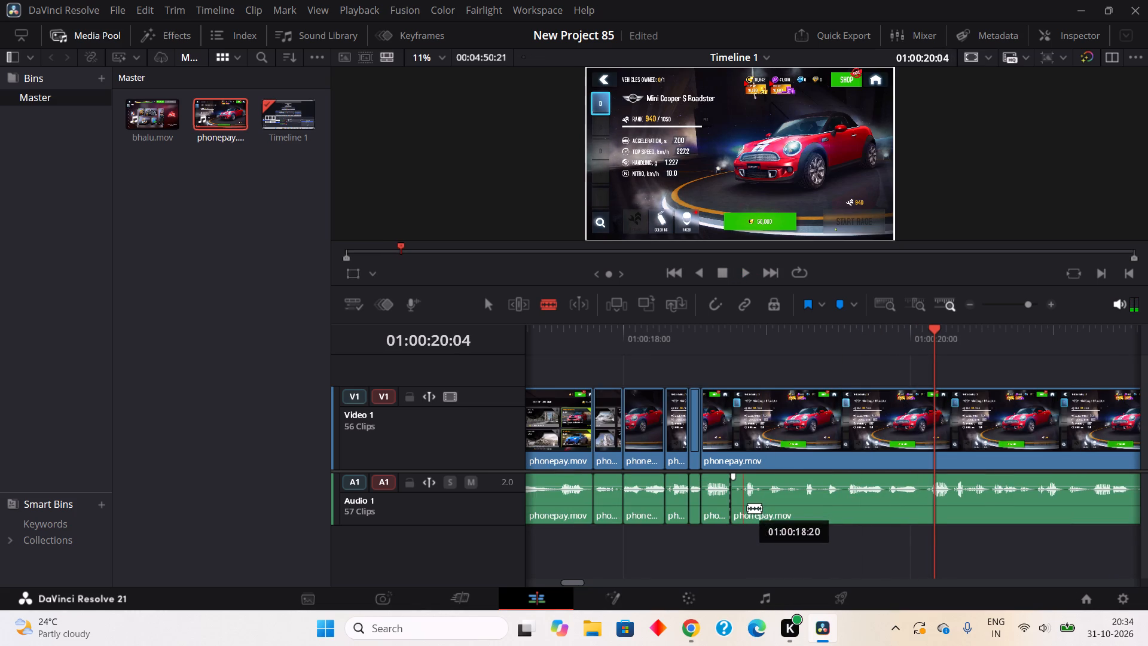
right_click(738, 502)
left_click(851, 232)
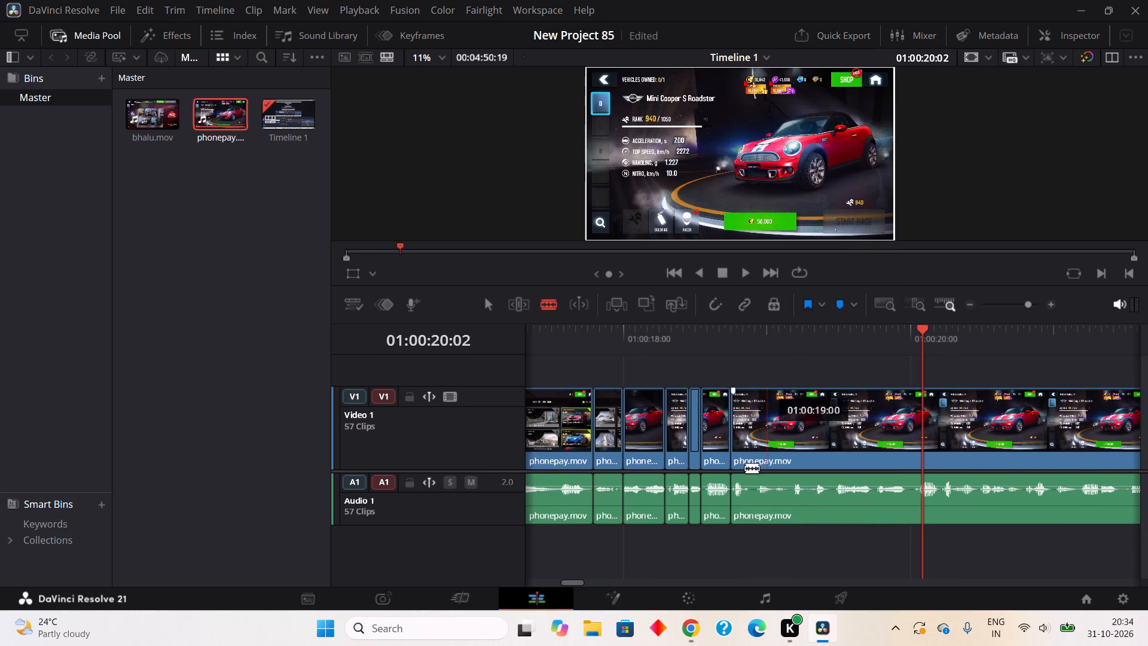
left_click(752, 502)
left_click(759, 496)
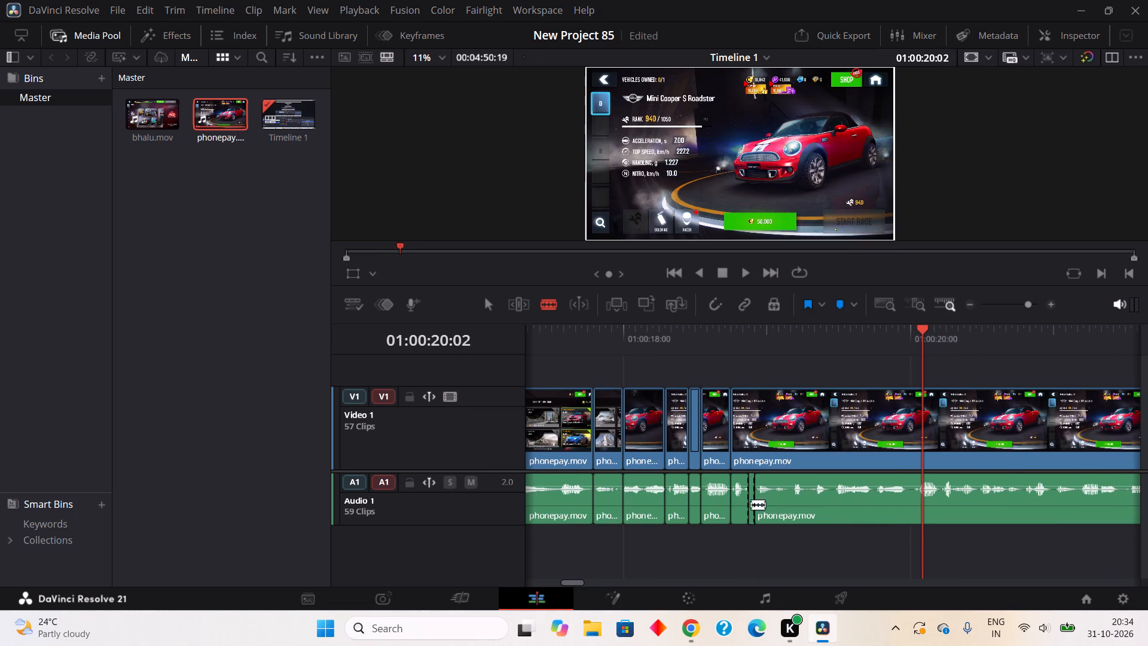
right_click(751, 508)
triple_click(875, 243)
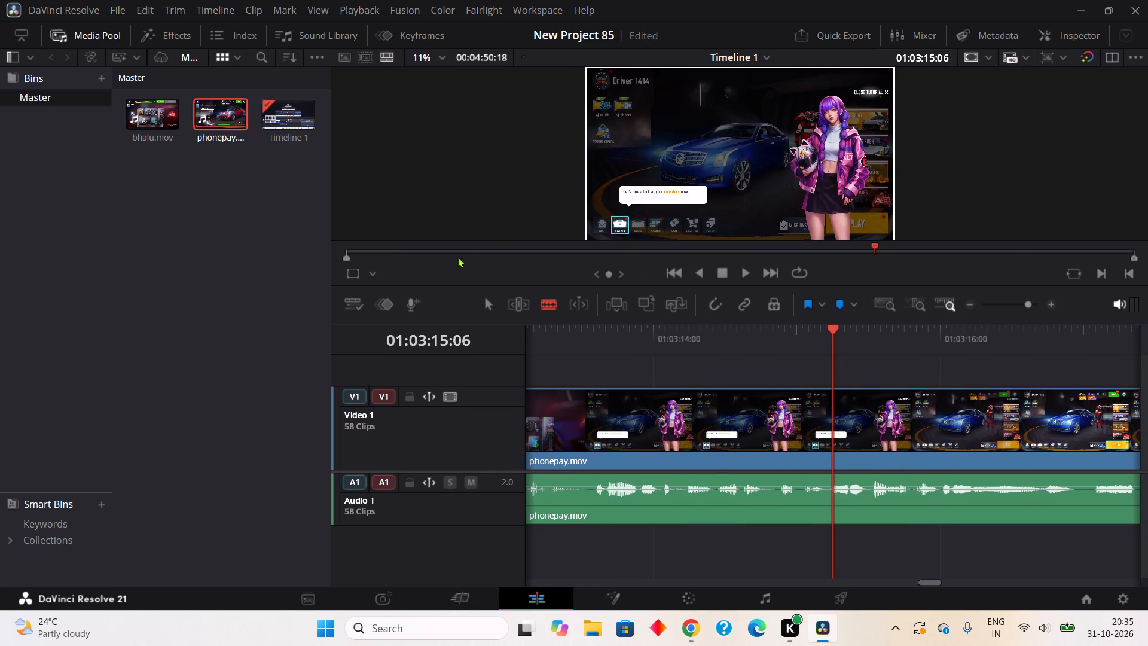
Return the playhead to about 01:00:19:07, then split out the one-frame quiet audio gap at about 01:00:19:02 and ripple cut it.
left_click(411, 248)
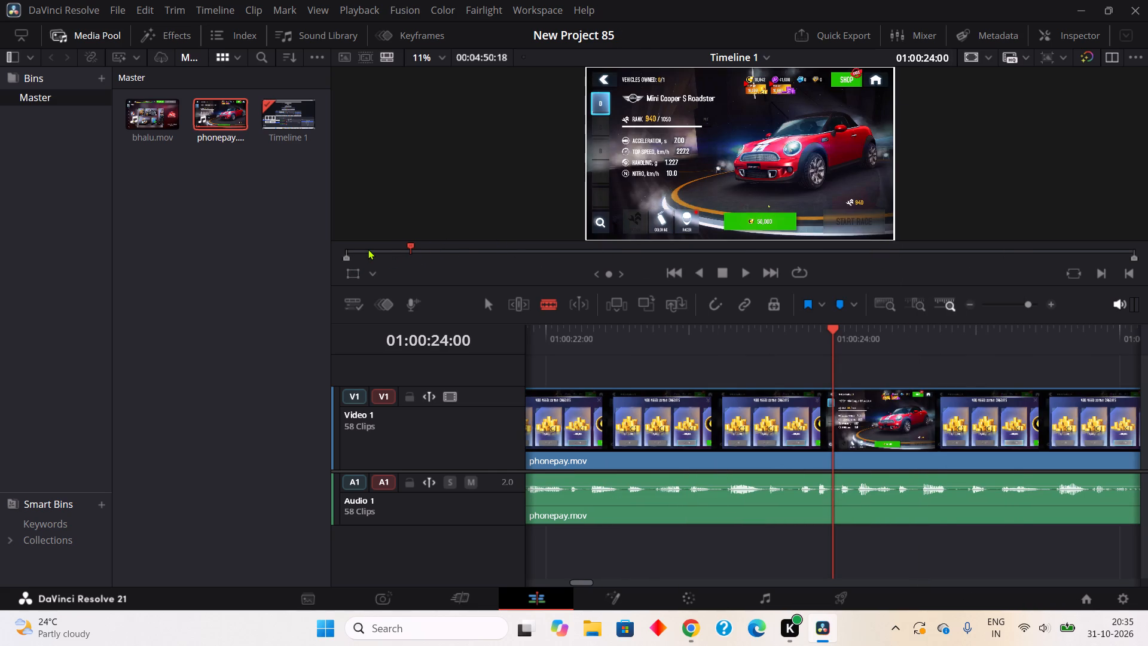
left_click(370, 249)
left_click(406, 255)
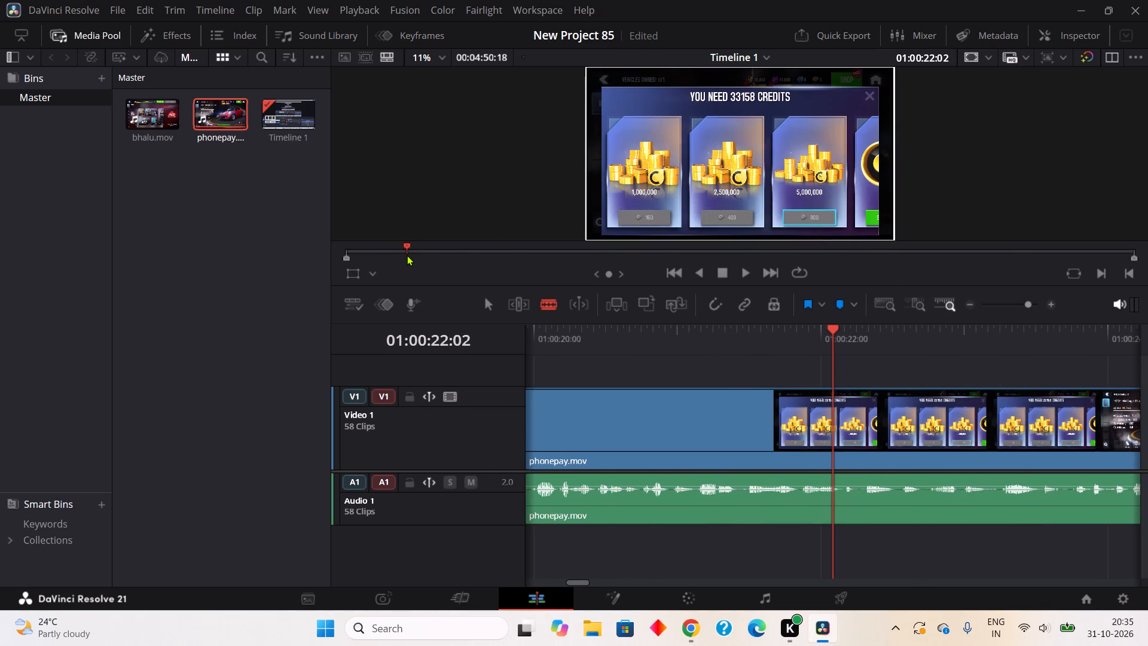
left_click(399, 247)
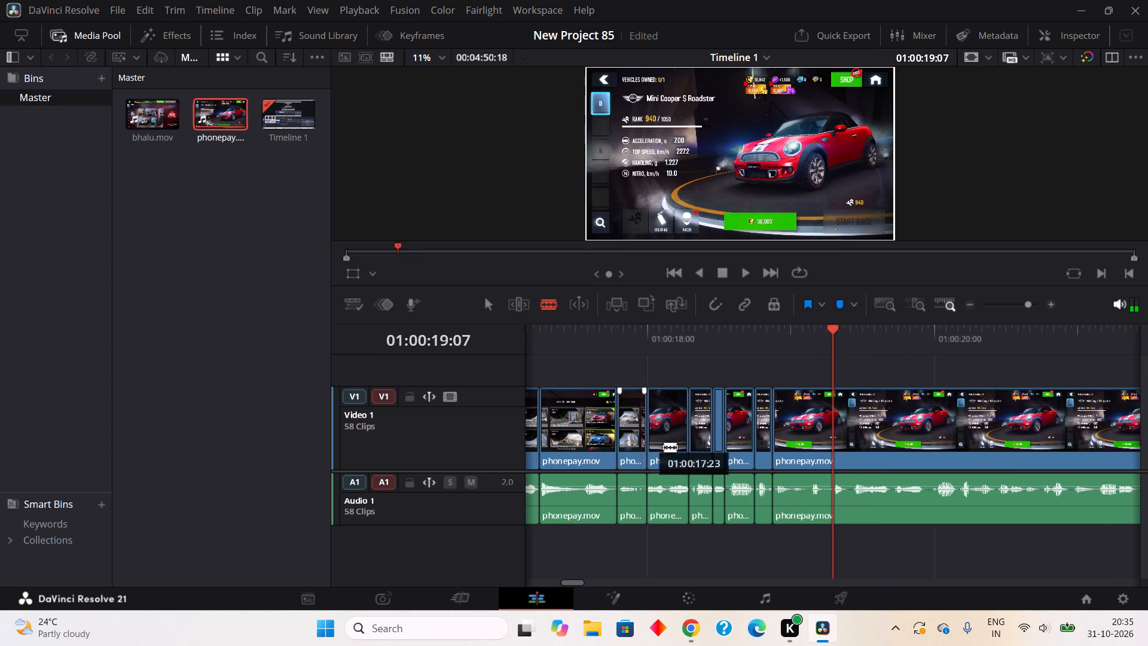
double_click(809, 508)
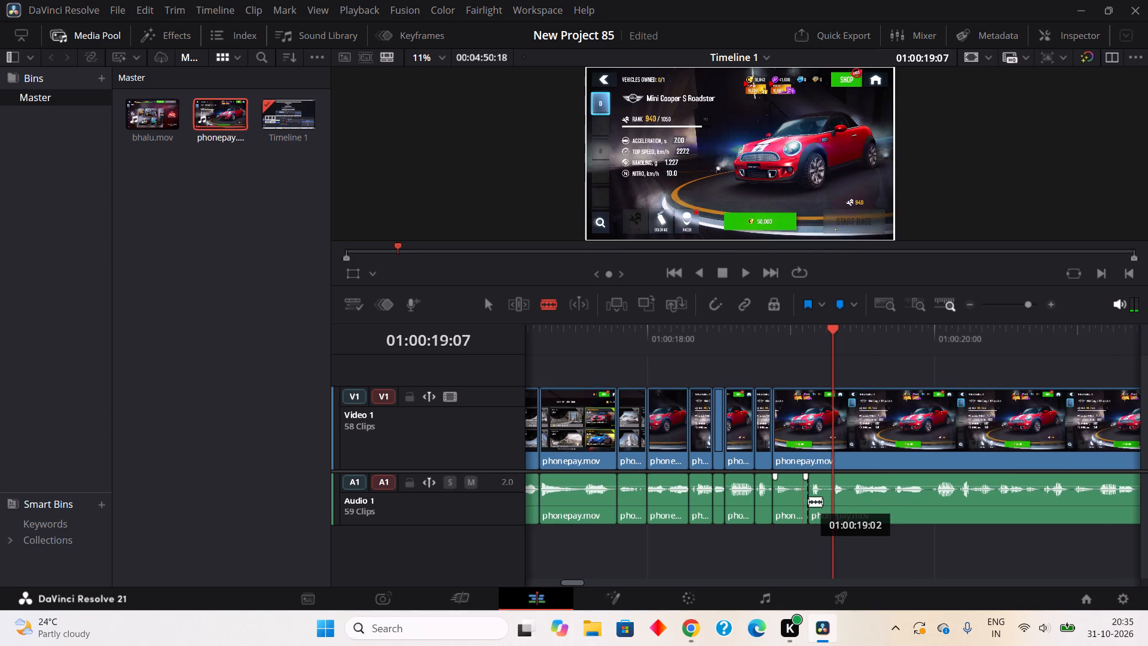
left_click(808, 501)
right_click(808, 501)
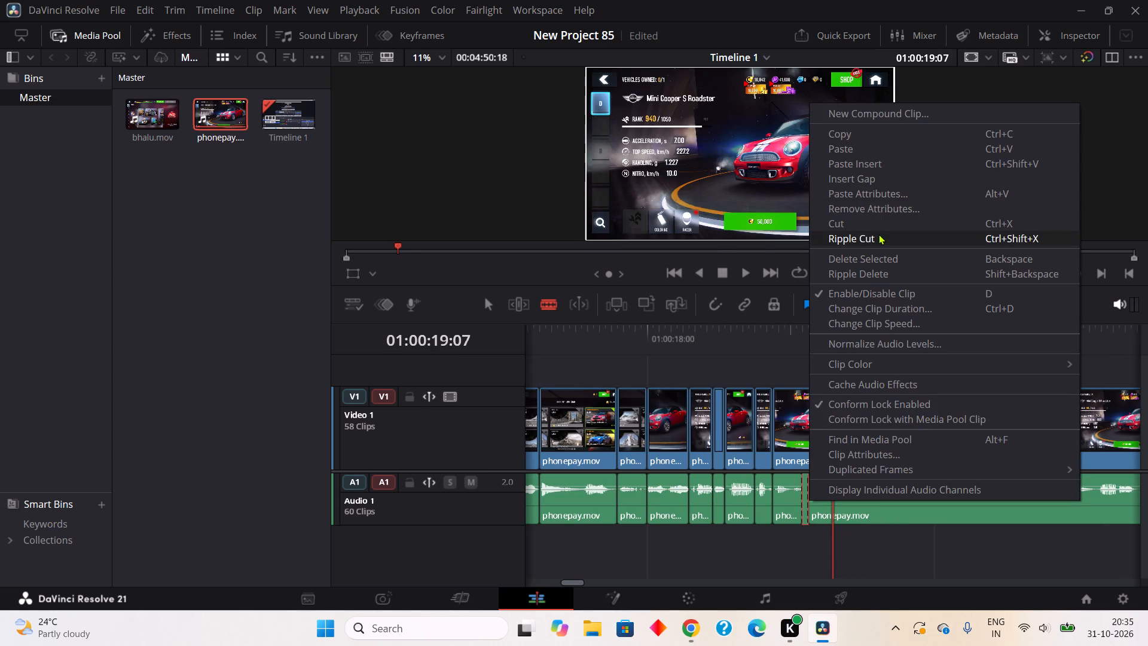
left_click(878, 234)
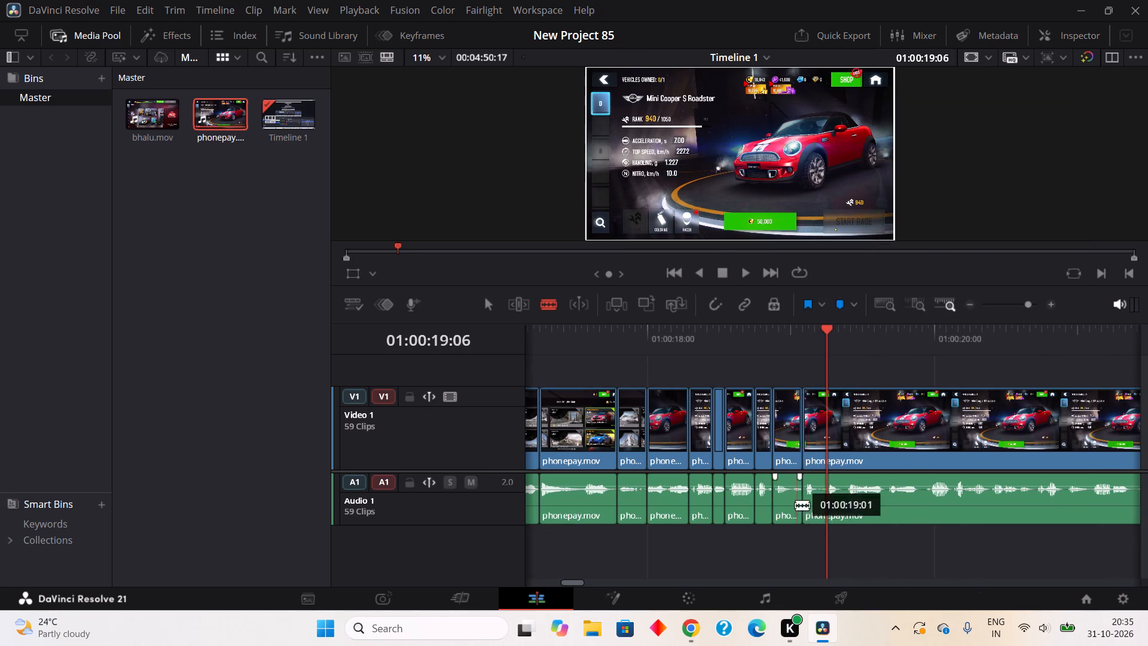
Blade and ripple cut the one-frame quiet audio gap at about 01:00:19:08, then the one-frame gap at about 01:00:19:14.
left_click(841, 500)
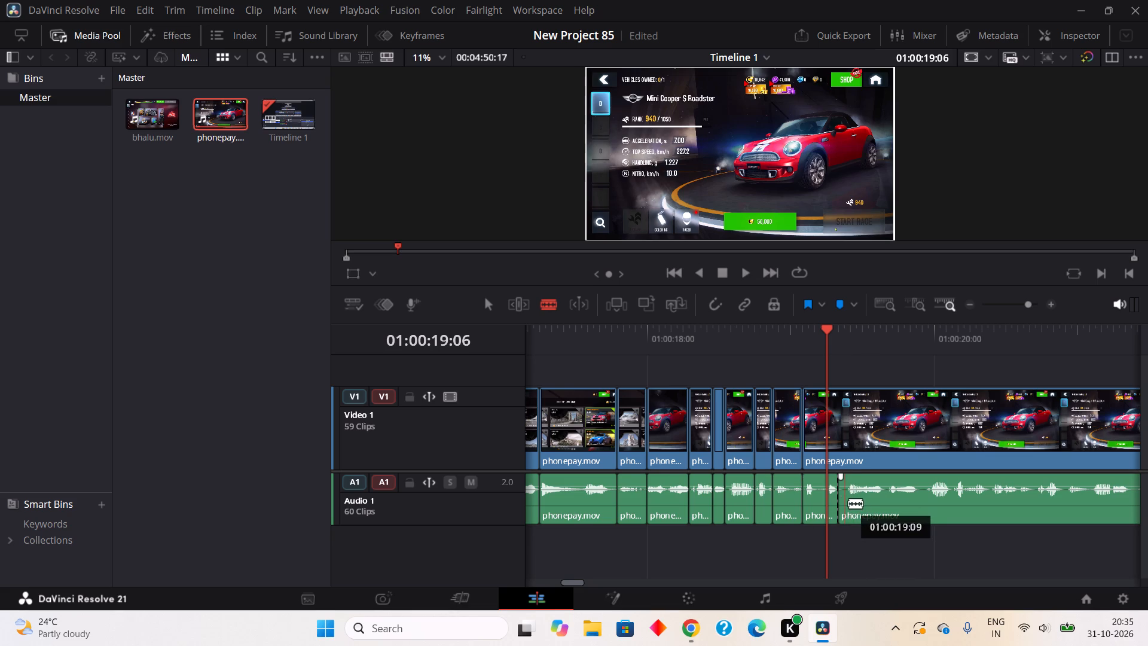
left_click(848, 503)
right_click(842, 502)
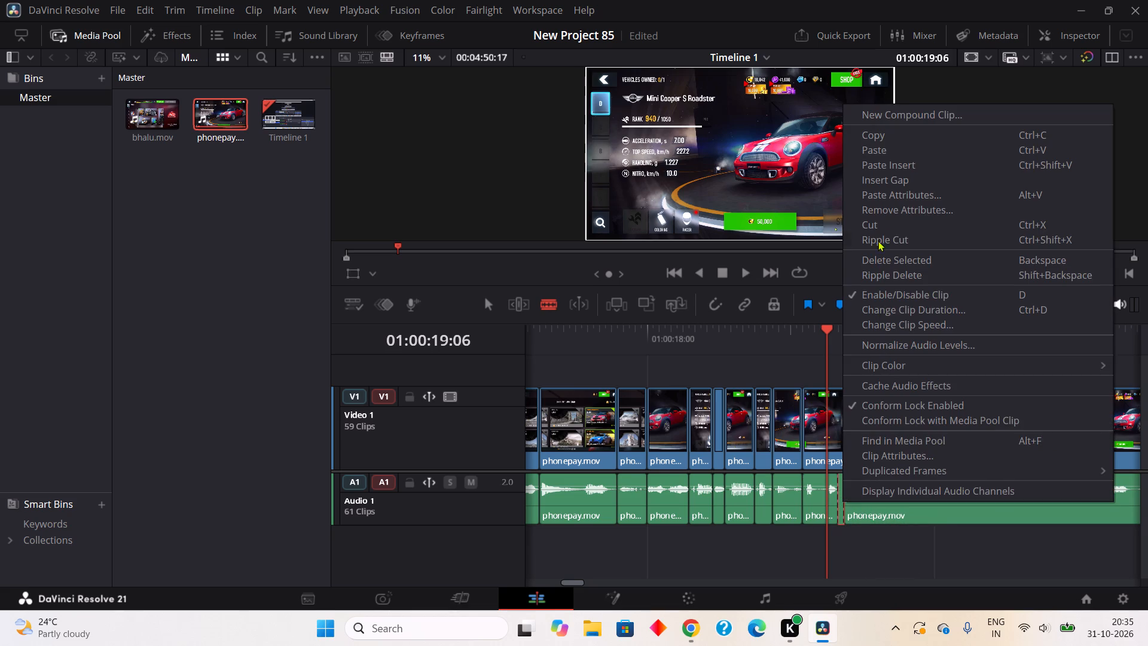
left_click(889, 239)
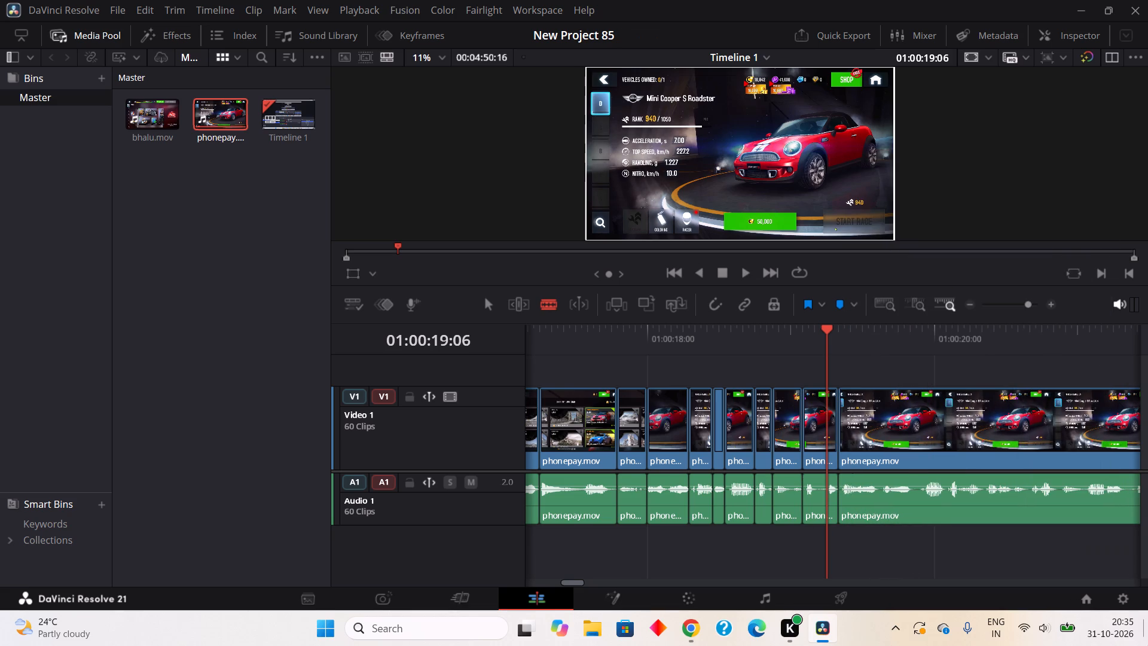
left_click(880, 502)
left_click(886, 510)
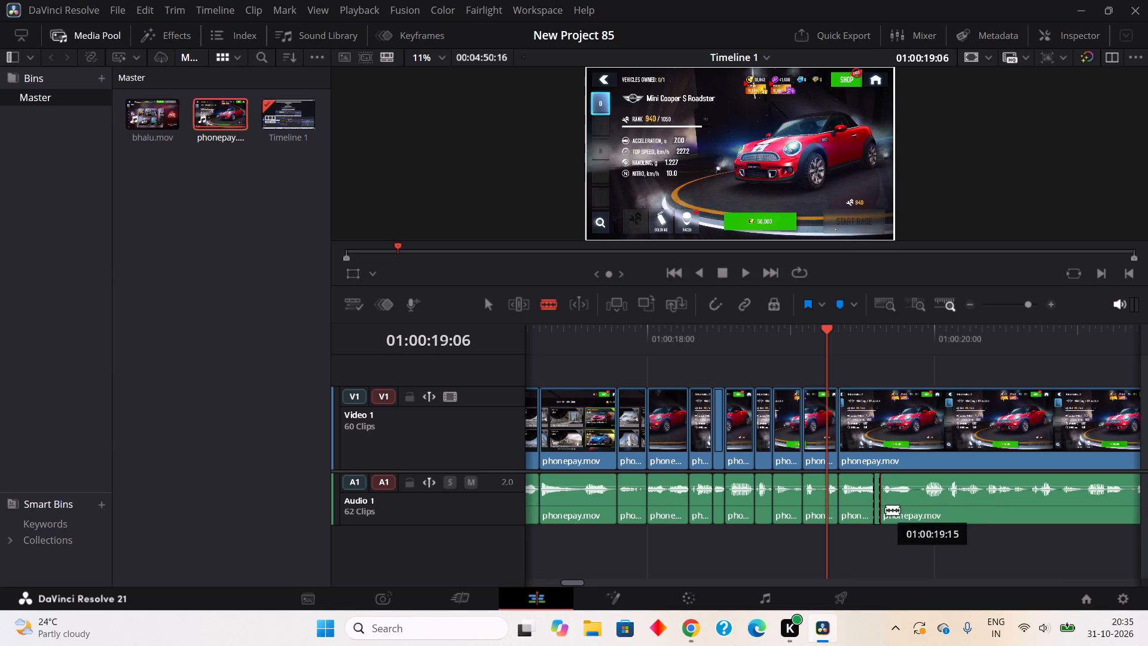
right_click(875, 506)
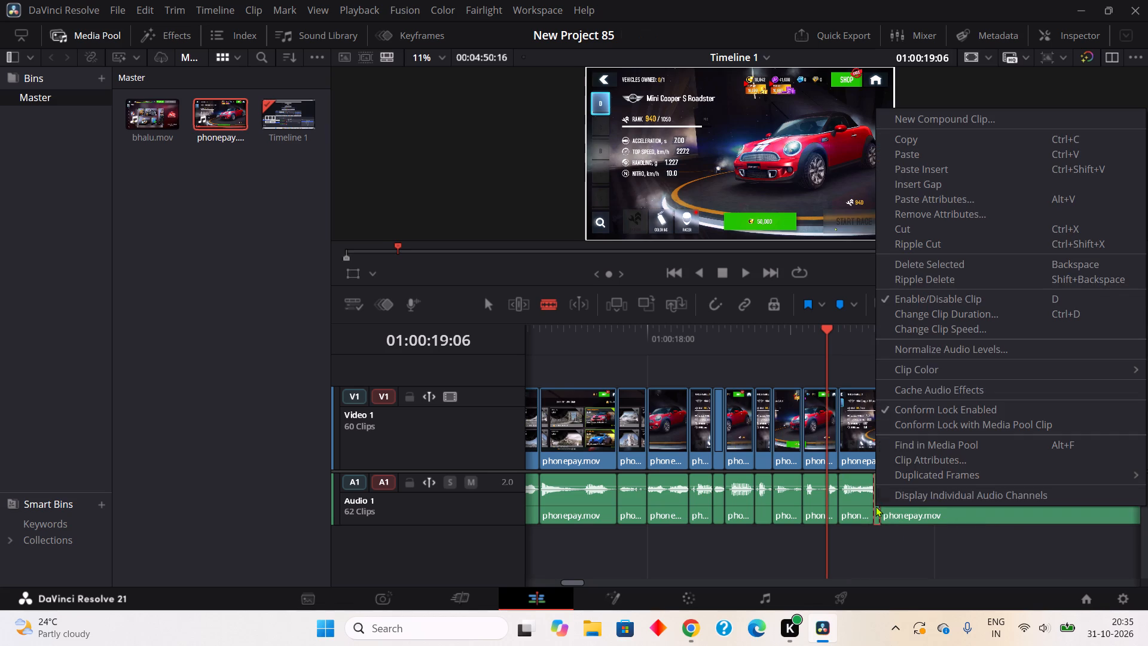
left_click(918, 248)
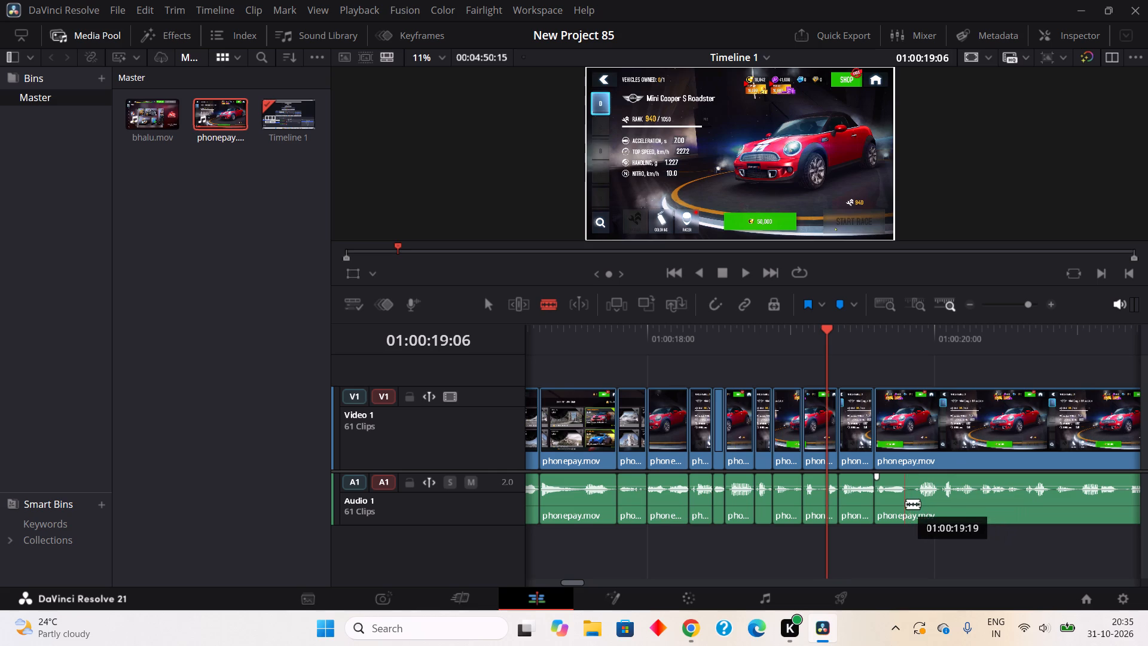
Blade and ripple cut the quiet audio gap from about 01:00:19:19 to 01:00:19:21, then the one-frame gap at about 01:00:20:05.
left_click(906, 504)
left_click(920, 502)
right_click(917, 506)
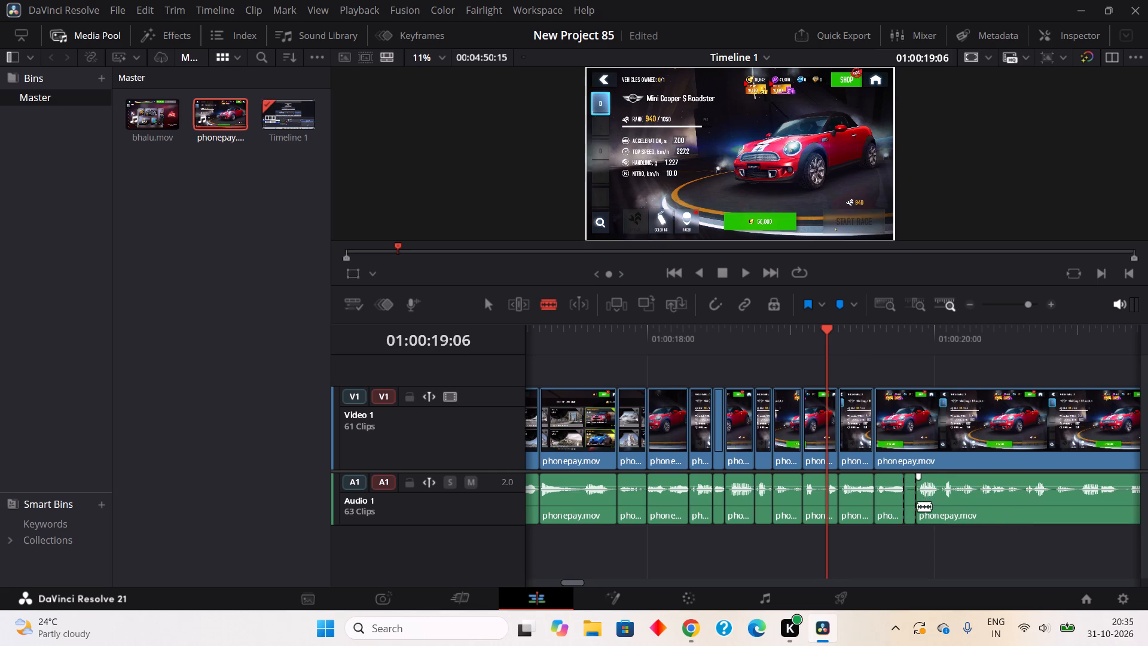
right_click(912, 503)
left_click(908, 237)
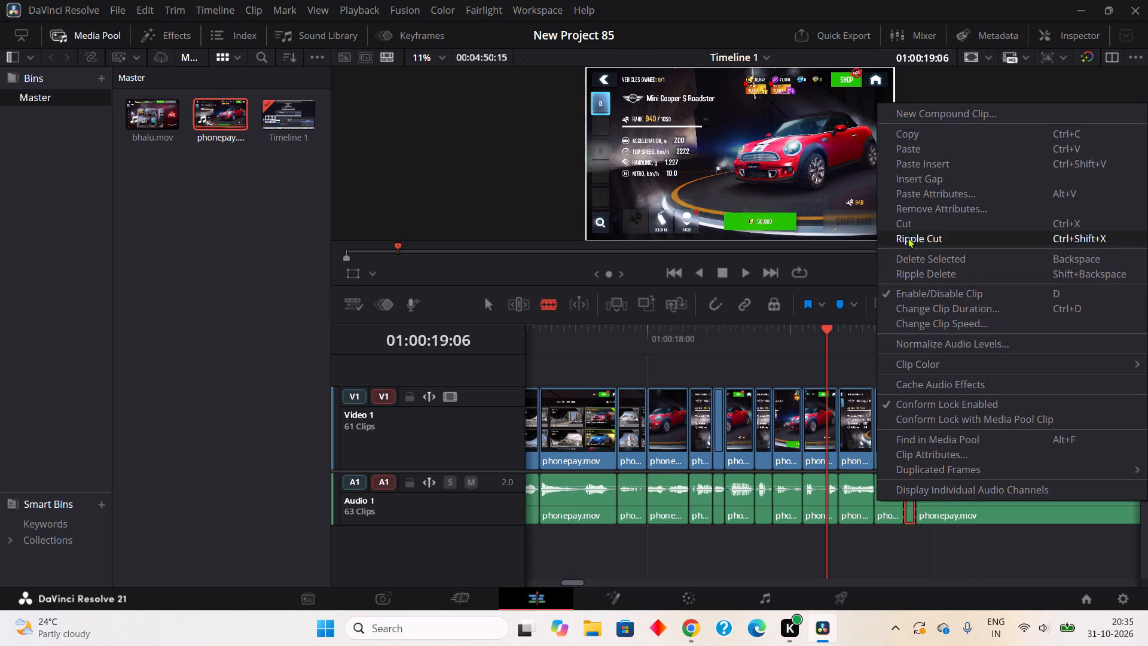
left_click(964, 505)
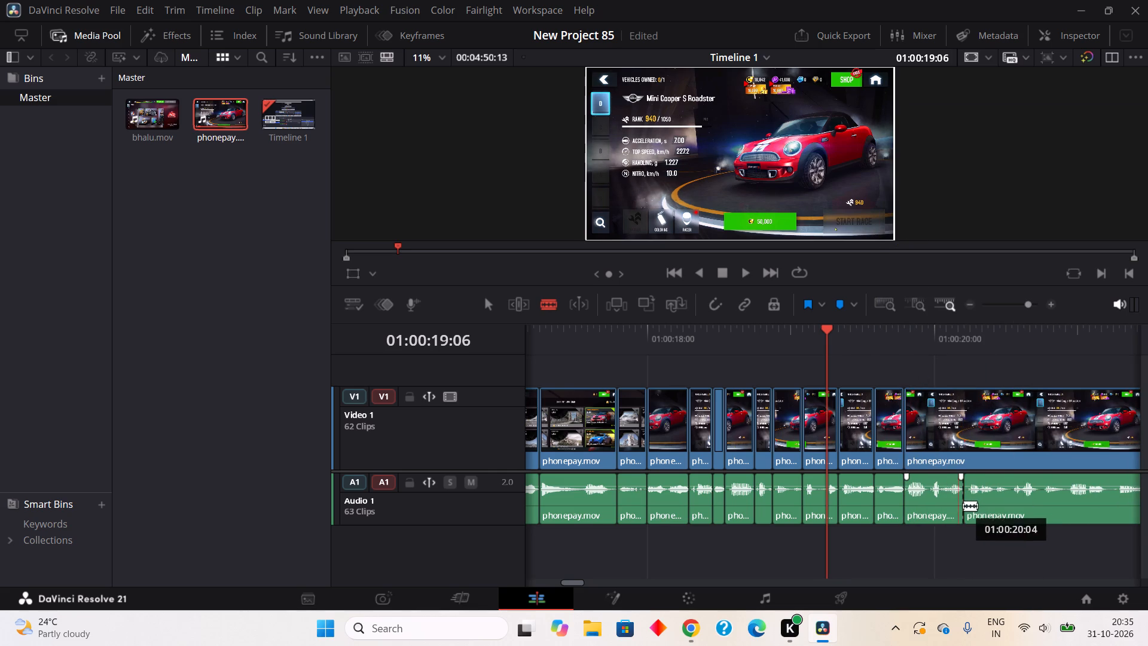
left_click(971, 495)
right_click(967, 499)
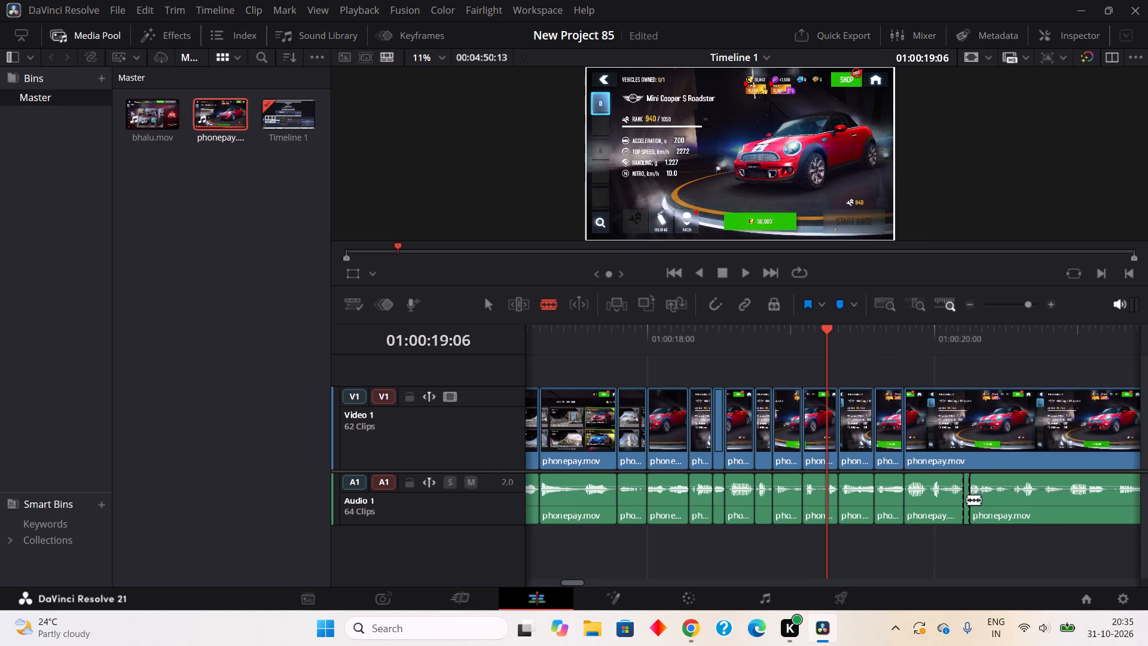
left_click(953, 240)
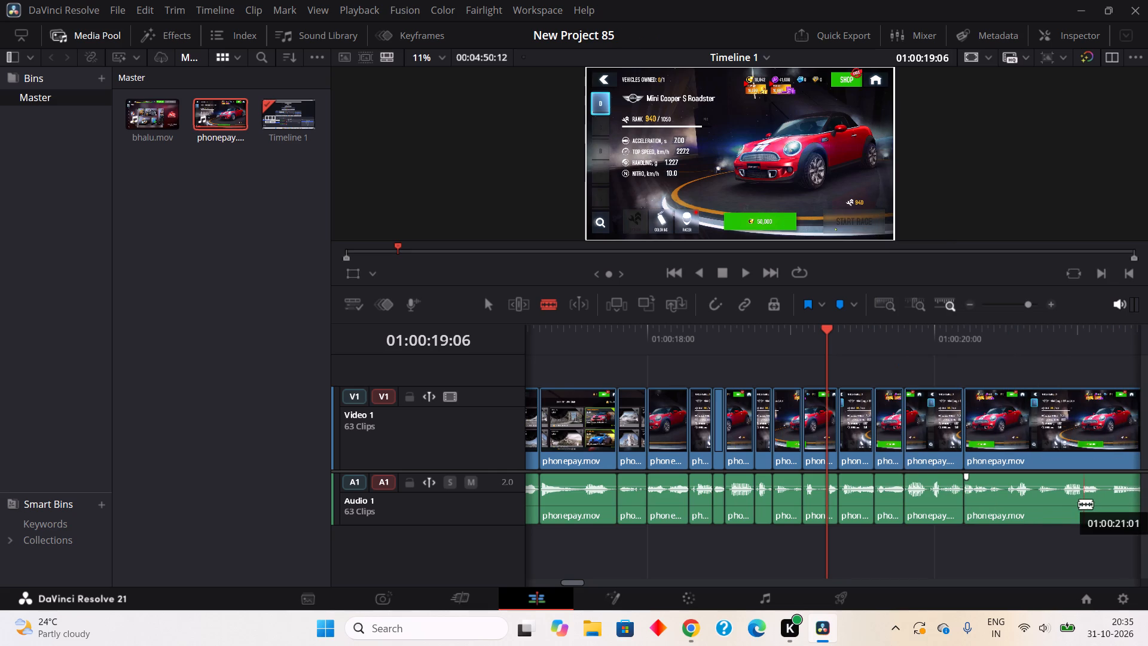
Blade and ripple cut the one-frame quiet audio gap at about 01:00:20:16, then the gap from about 01:00:21:03 to 01:00:21:05.
left_click(1035, 507)
left_click(1039, 500)
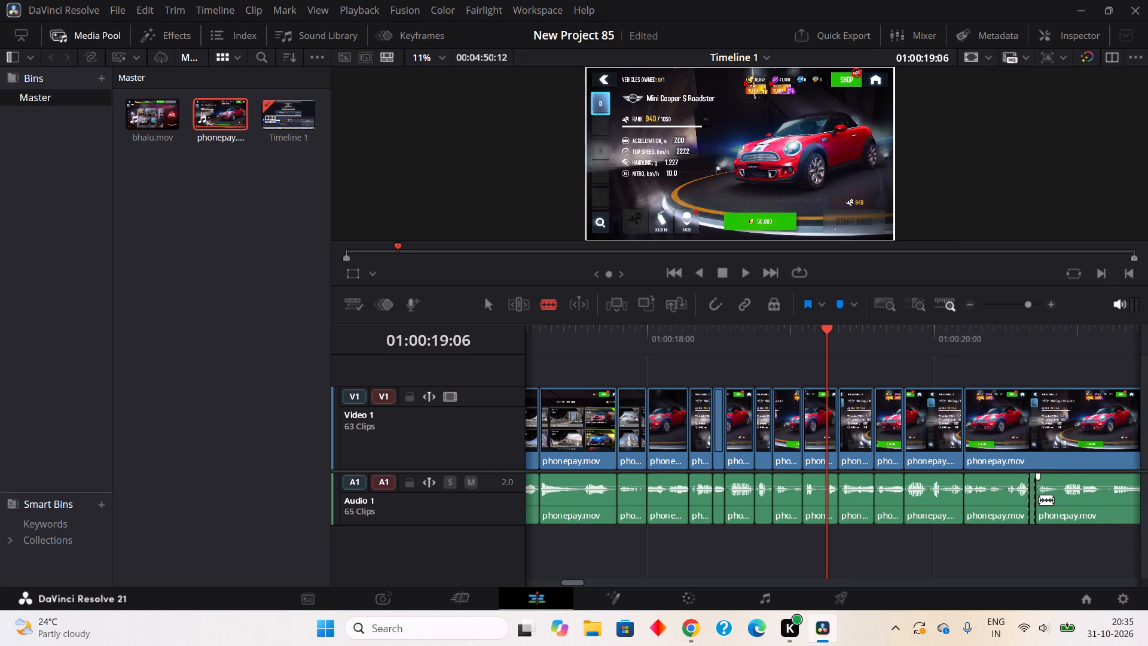
right_click(1031, 507)
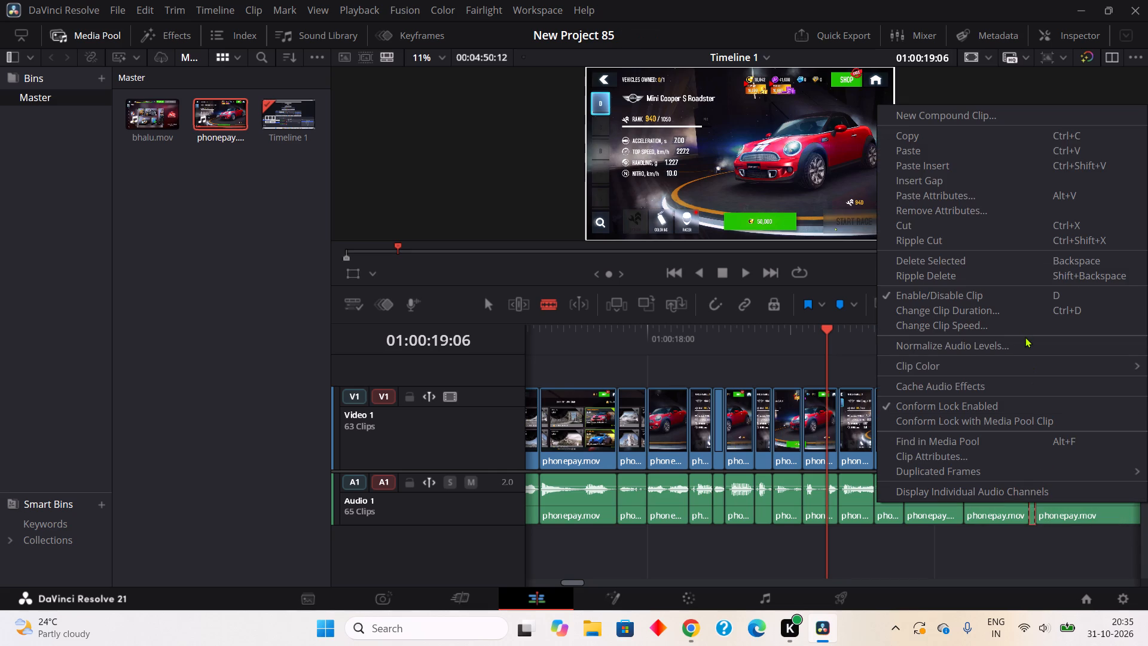
left_click(949, 237)
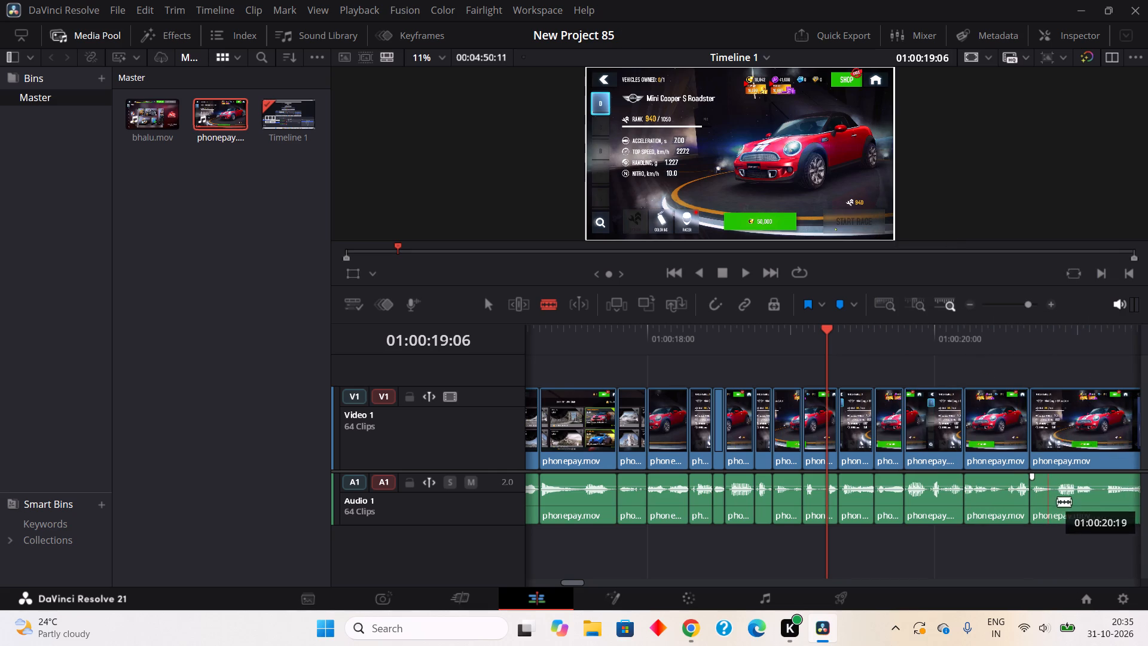
left_click(1097, 508)
left_click(1108, 501)
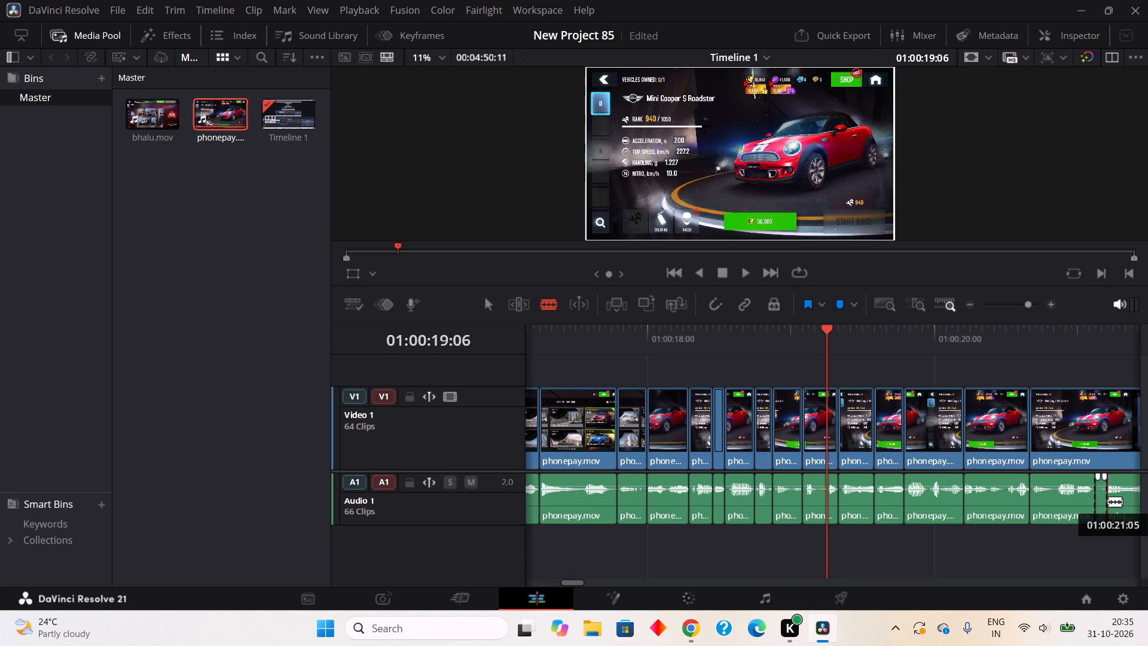
right_click(1095, 501)
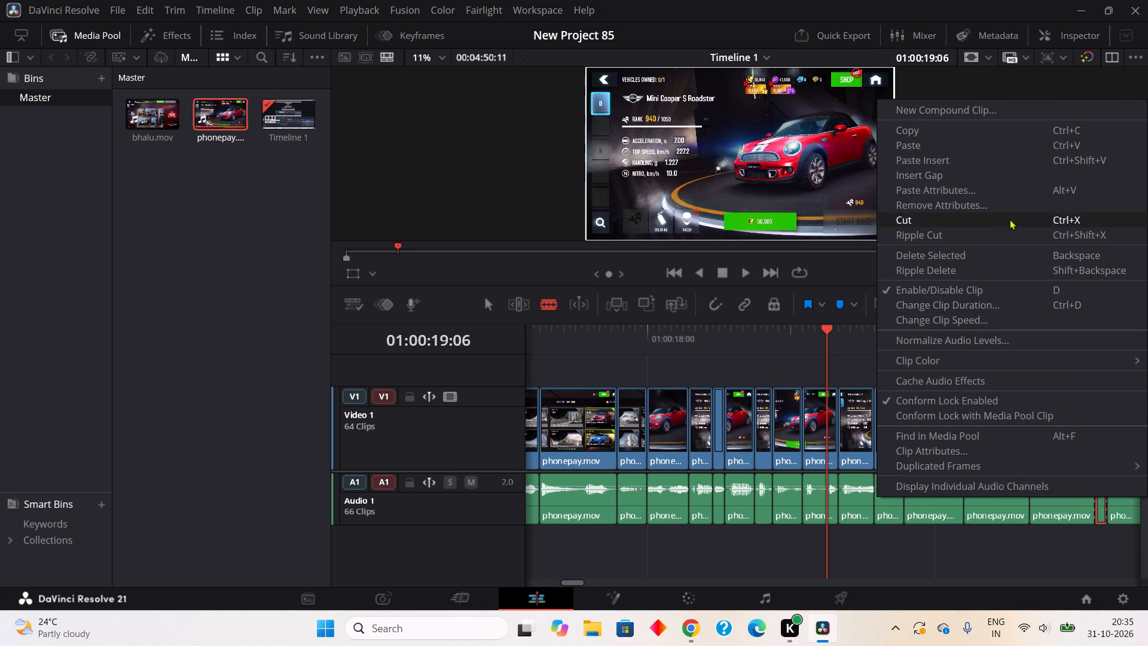
left_click(984, 227)
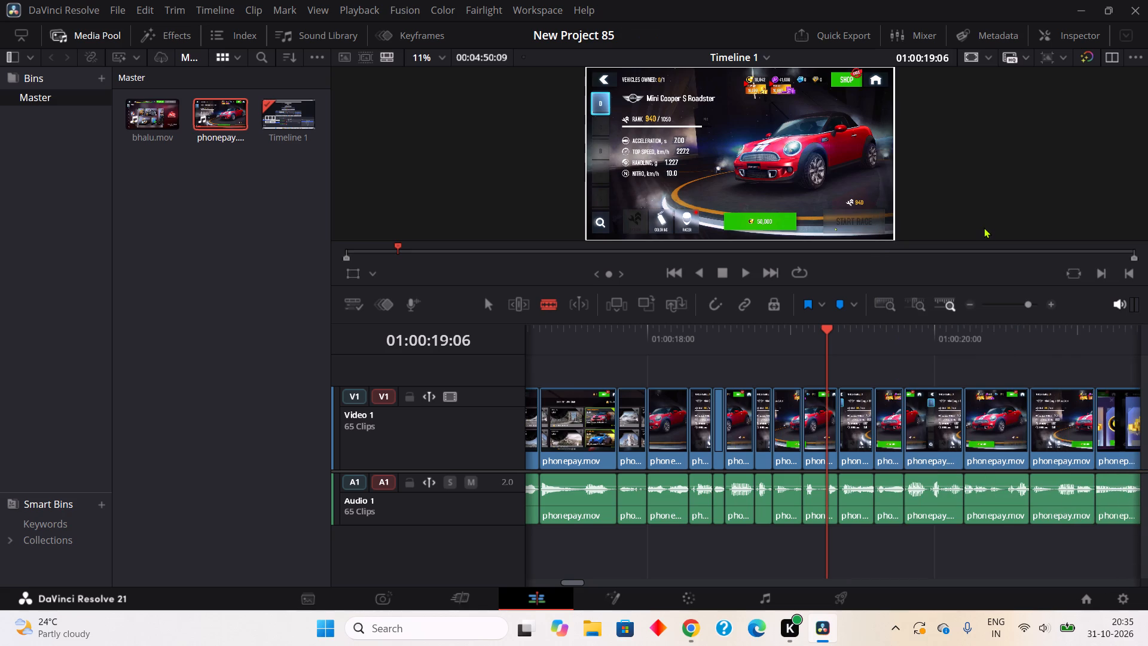
left_click(984, 227)
Blade and ripple cut the one-frame quiet audio gap at about 01:00:20:20, then the one-frame gap at about 01:00:20:11.
left_click(1058, 506)
left_click(1062, 504)
right_click(1061, 504)
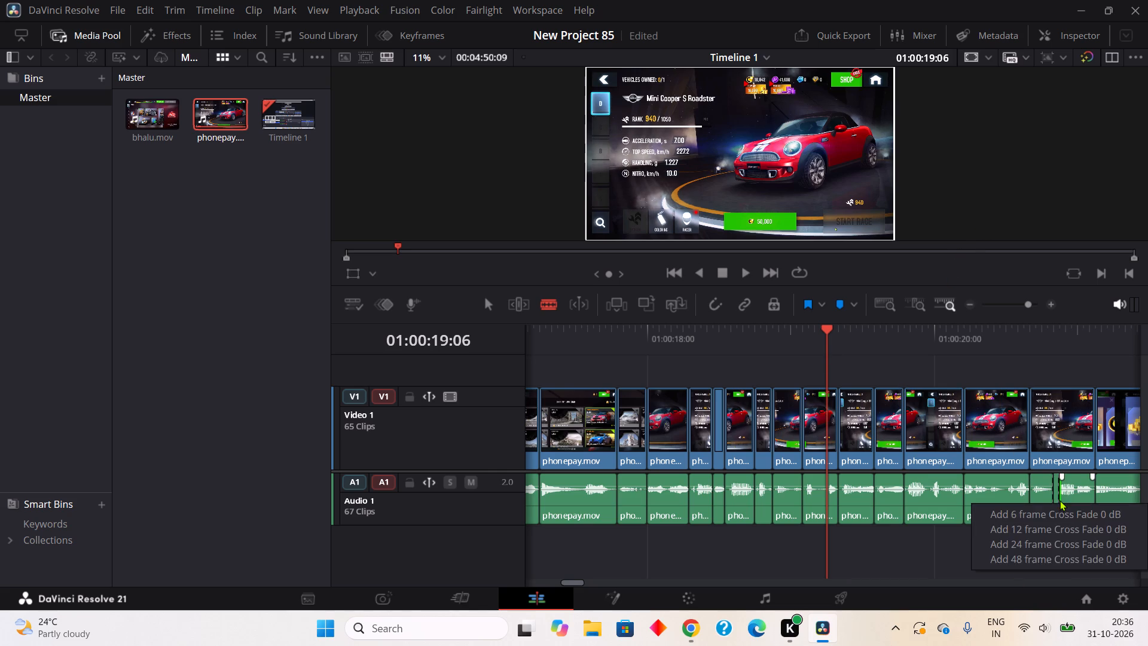
right_click(1058, 498)
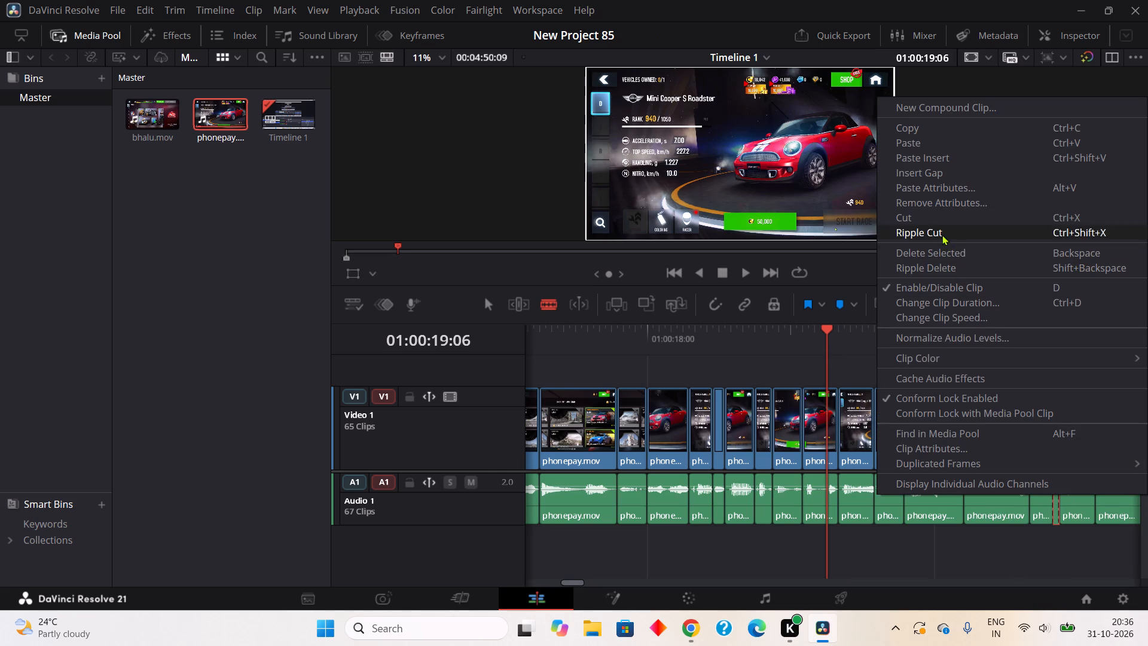
left_click(942, 233)
left_click(1001, 502)
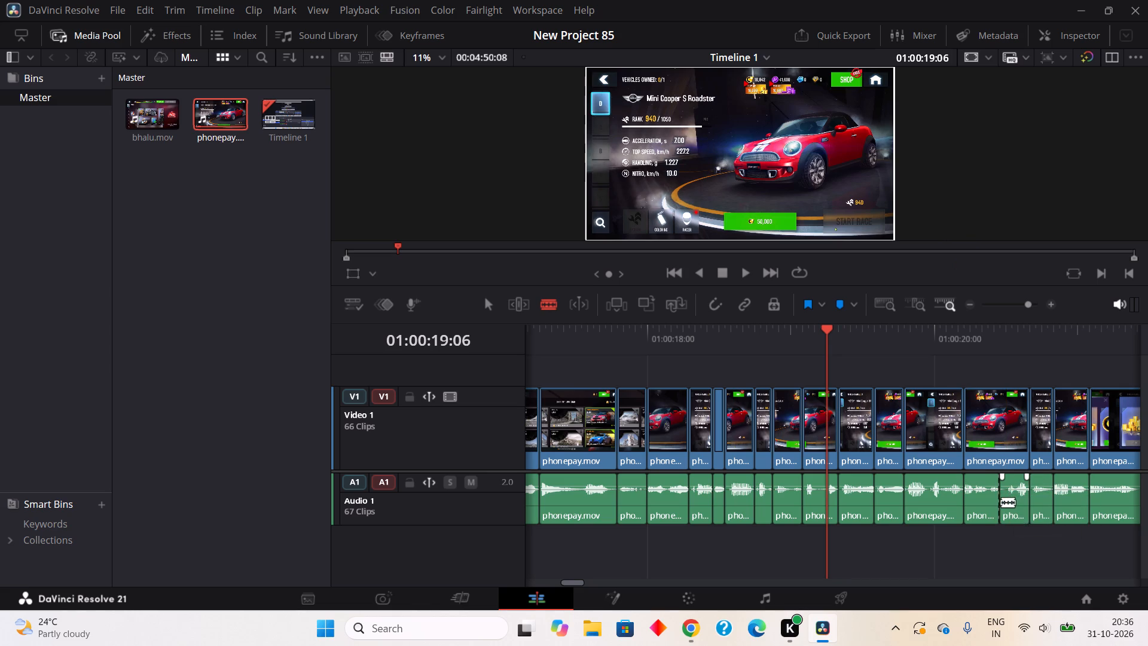
left_click(1009, 487)
right_click(1005, 505)
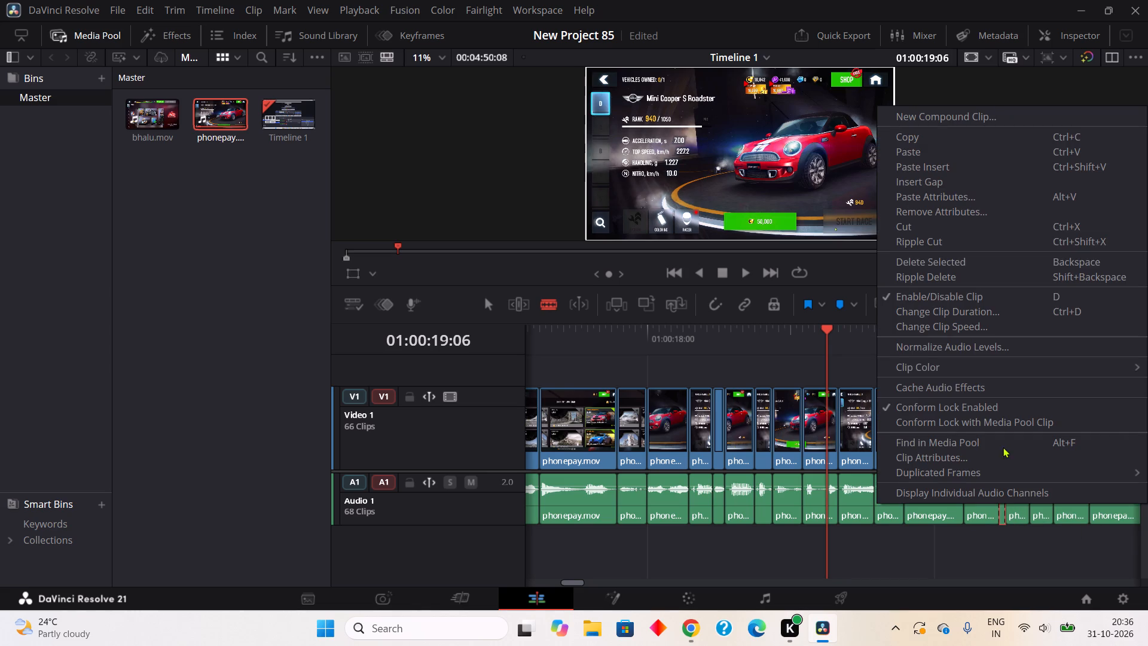
left_click(960, 246)
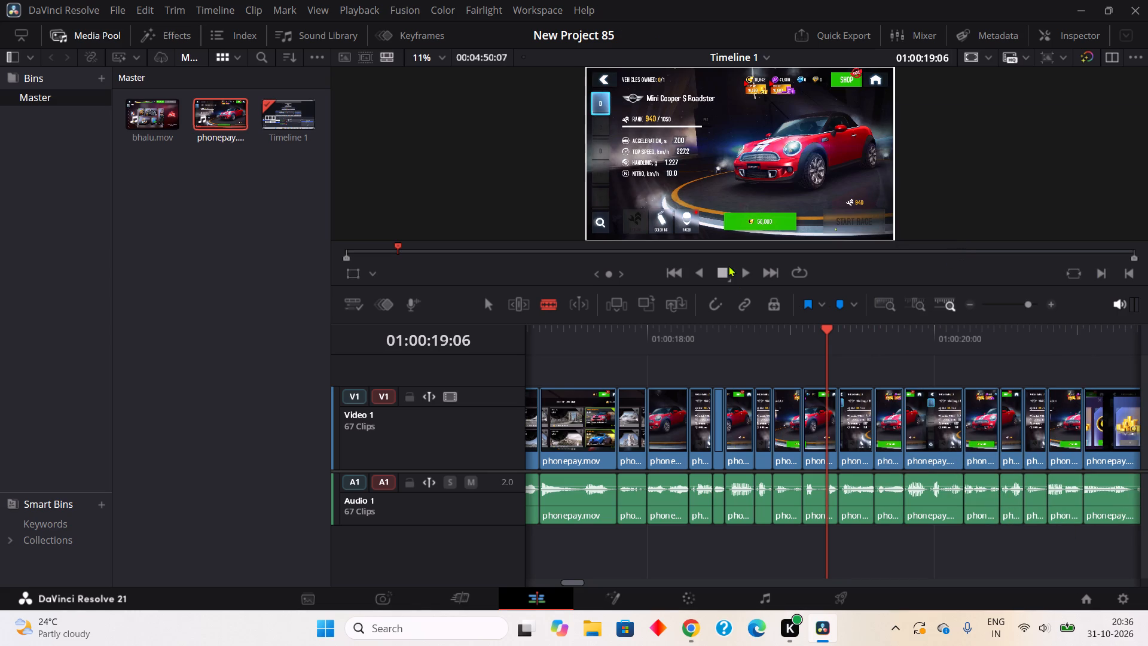
Play on to about 01:00:22:01, then blade and ripple cut the one-frame audio gaps at about 01:00:21:09 and 01:00:21:15.
left_click(746, 275)
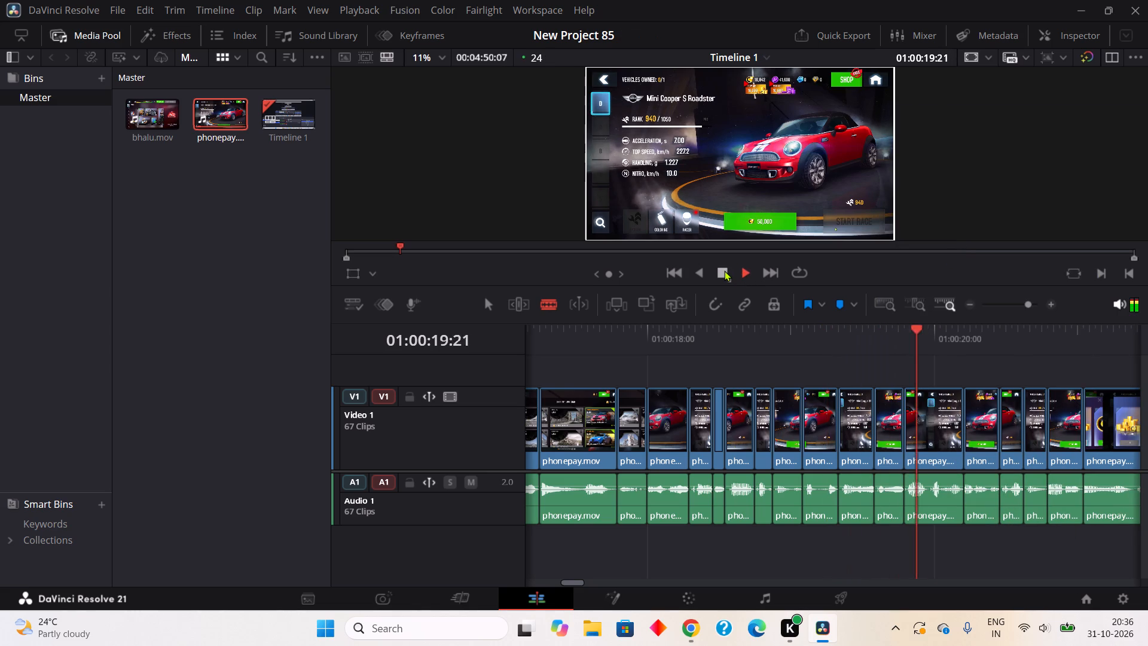
left_click(724, 270)
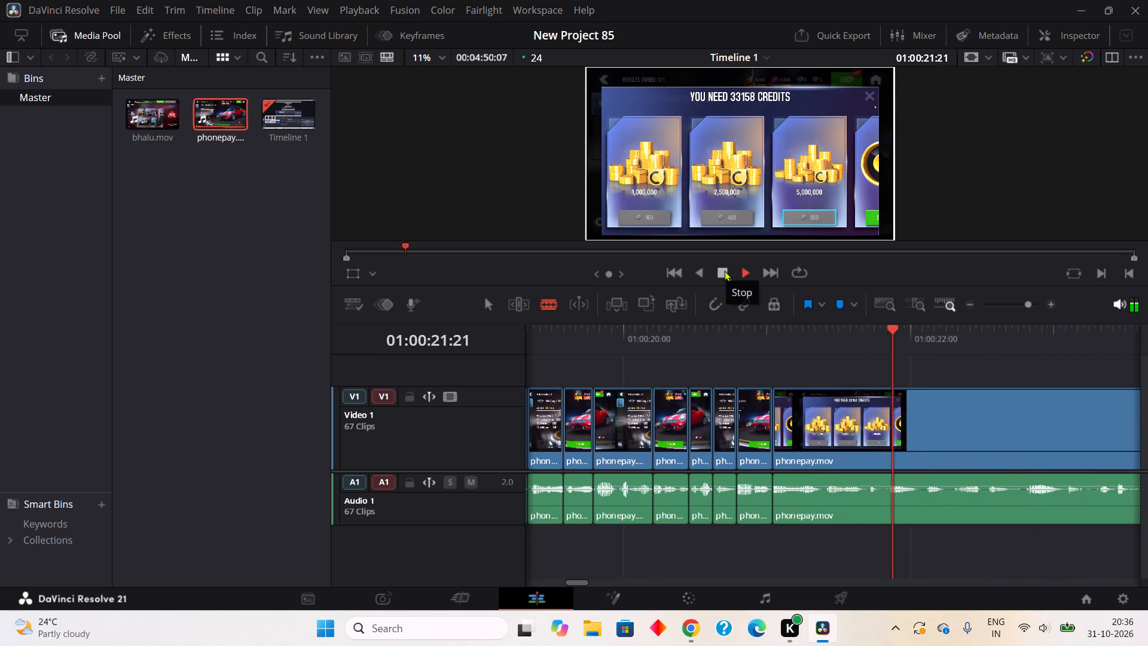
left_click(823, 508)
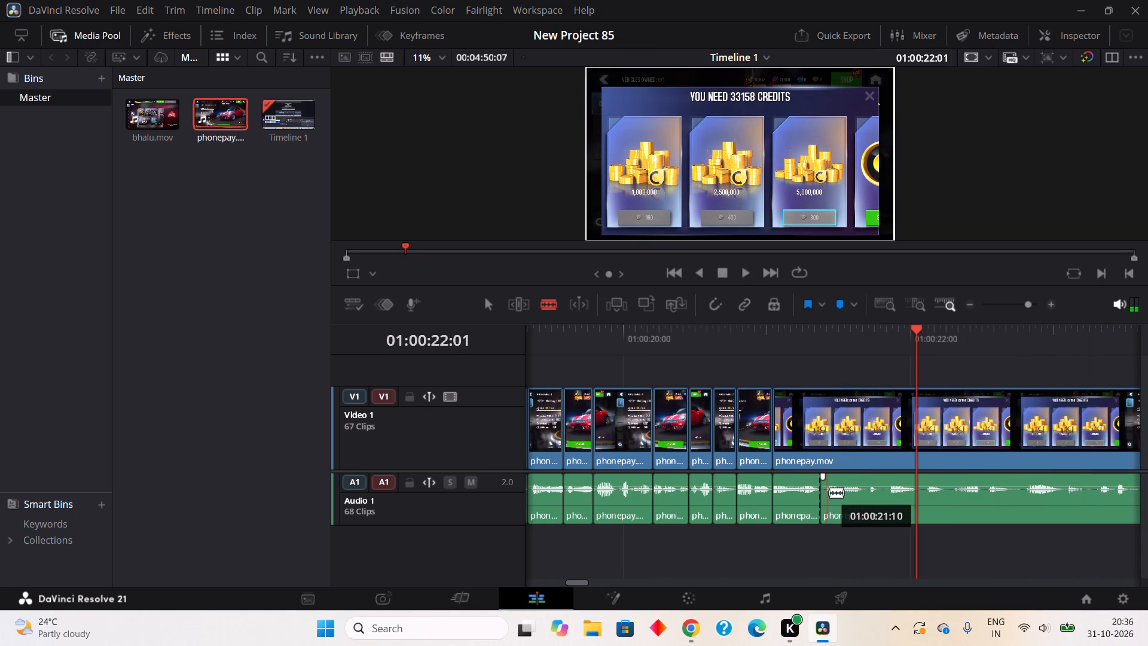
left_click(831, 492)
right_click(824, 504)
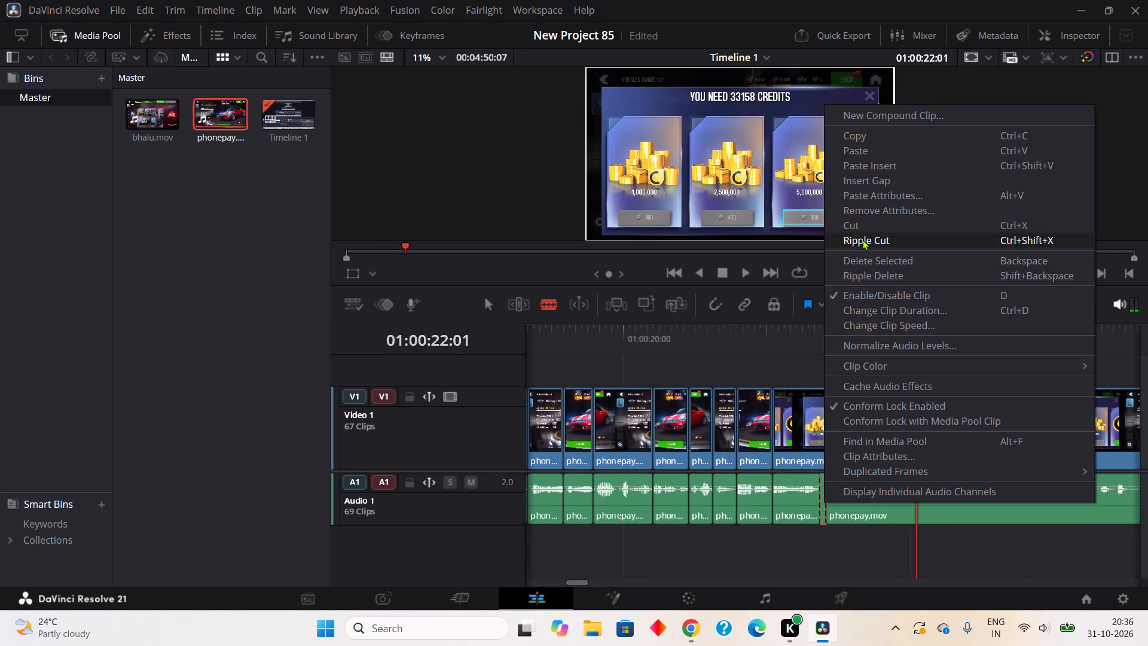
left_click(862, 239)
left_click(858, 504)
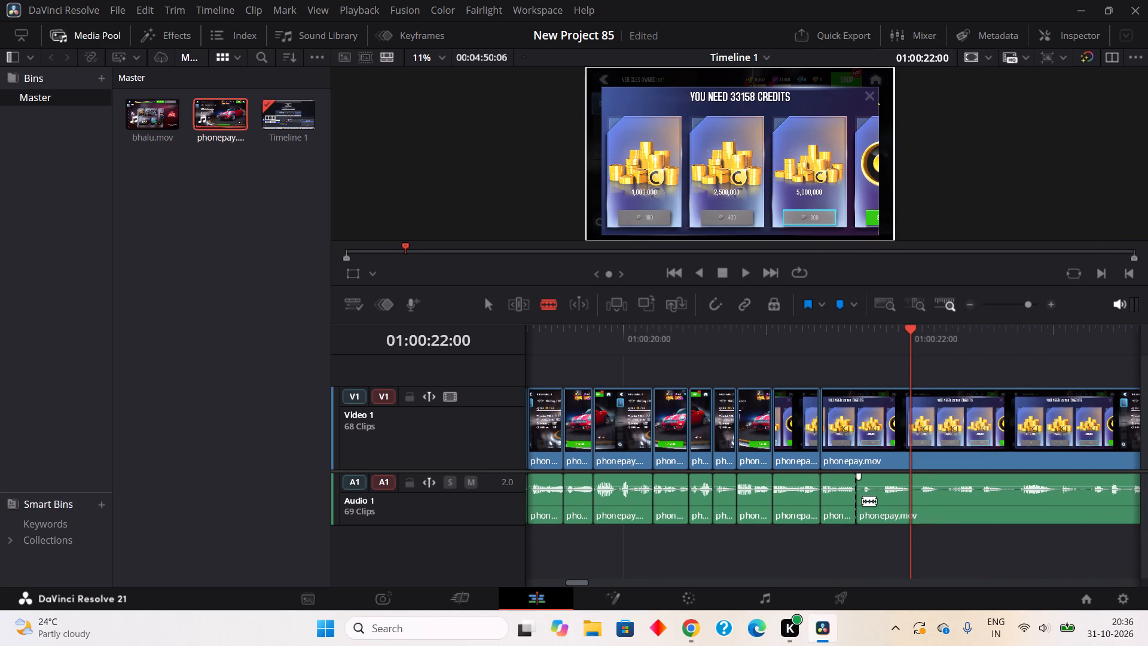
left_click(867, 501)
right_click(859, 508)
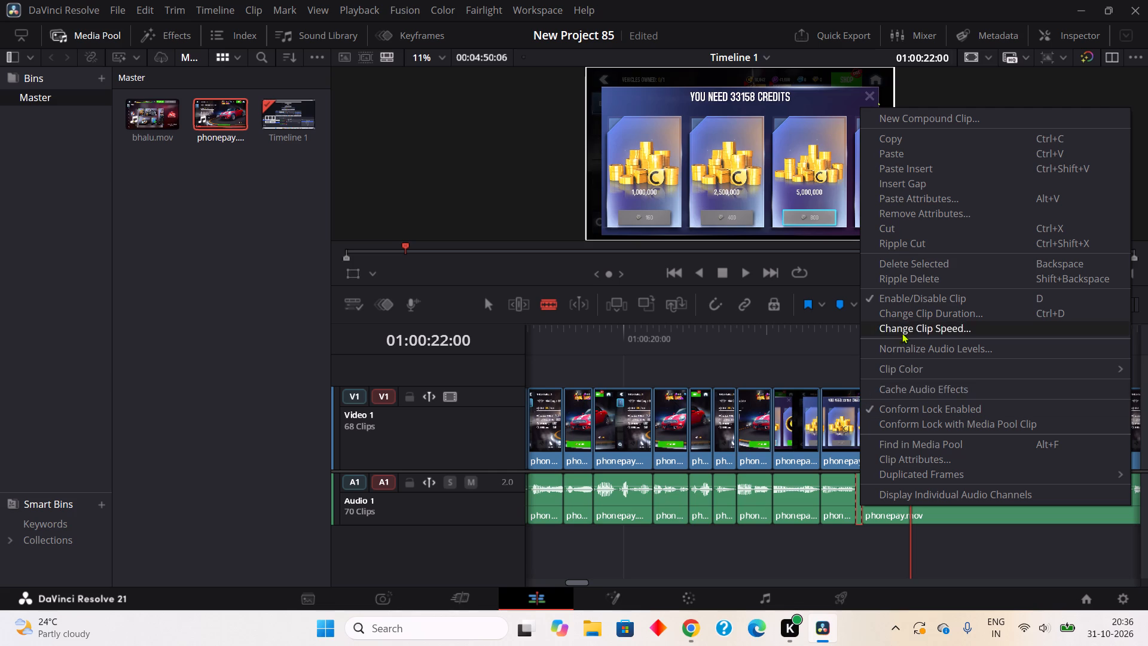
left_click(918, 243)
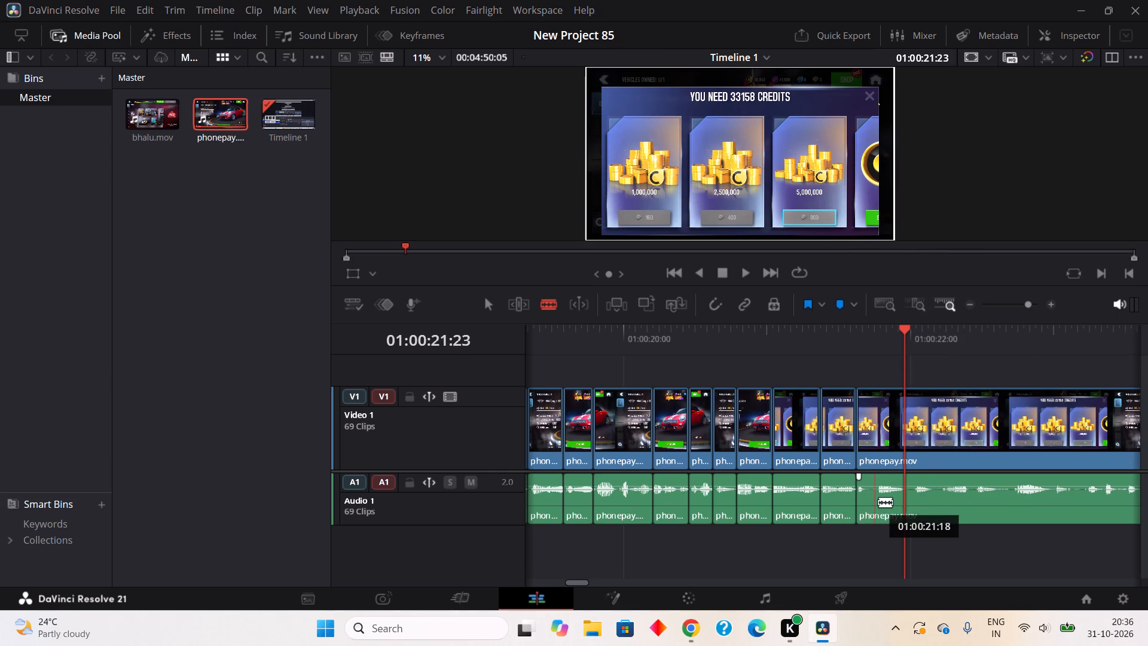
Blade and ripple cut the quiet audio gap from about 01:00:21:16 to 01:00:21:18, then the one from about 01:00:21:21 to 01:00:21:23.
left_click(864, 506)
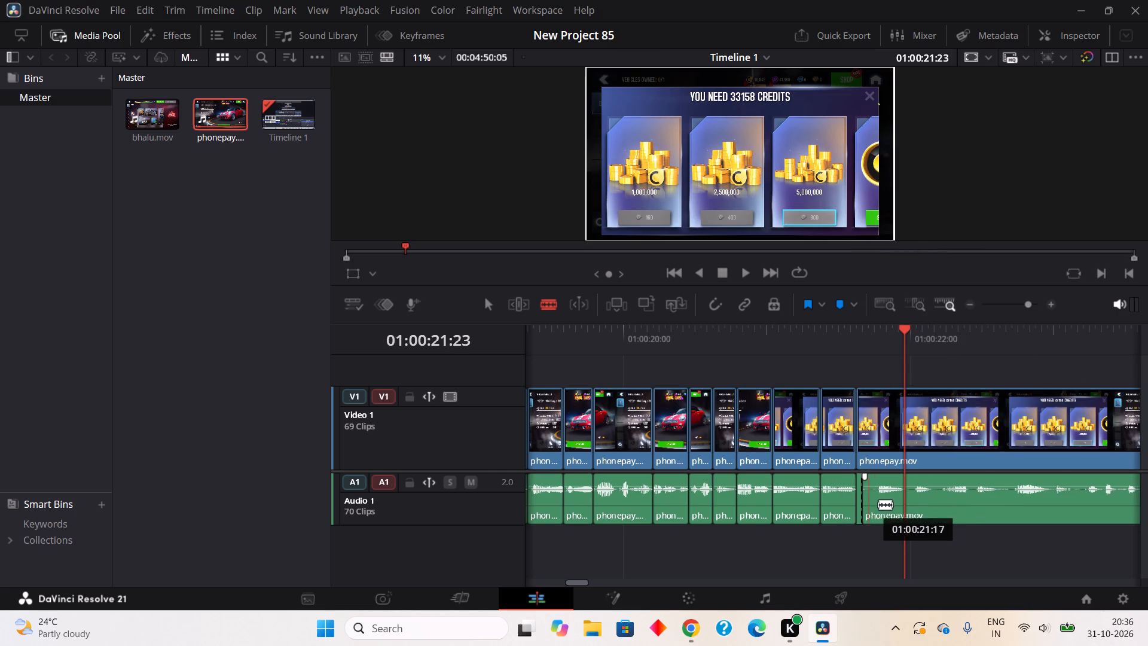
left_click(880, 504)
right_click(869, 505)
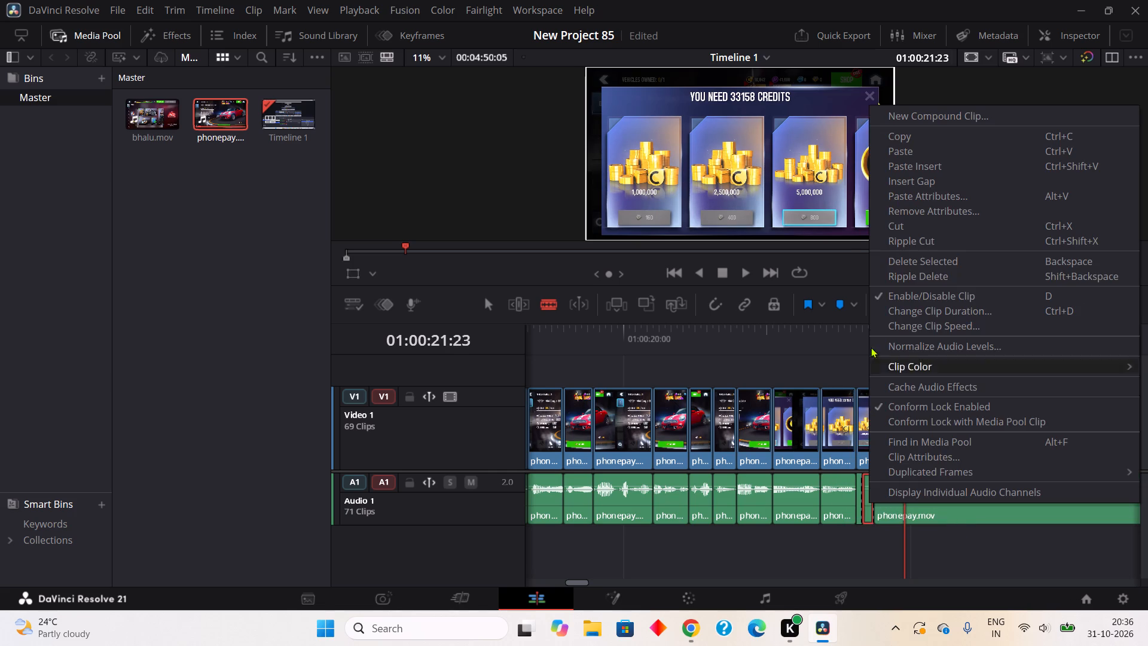
double_click(924, 242)
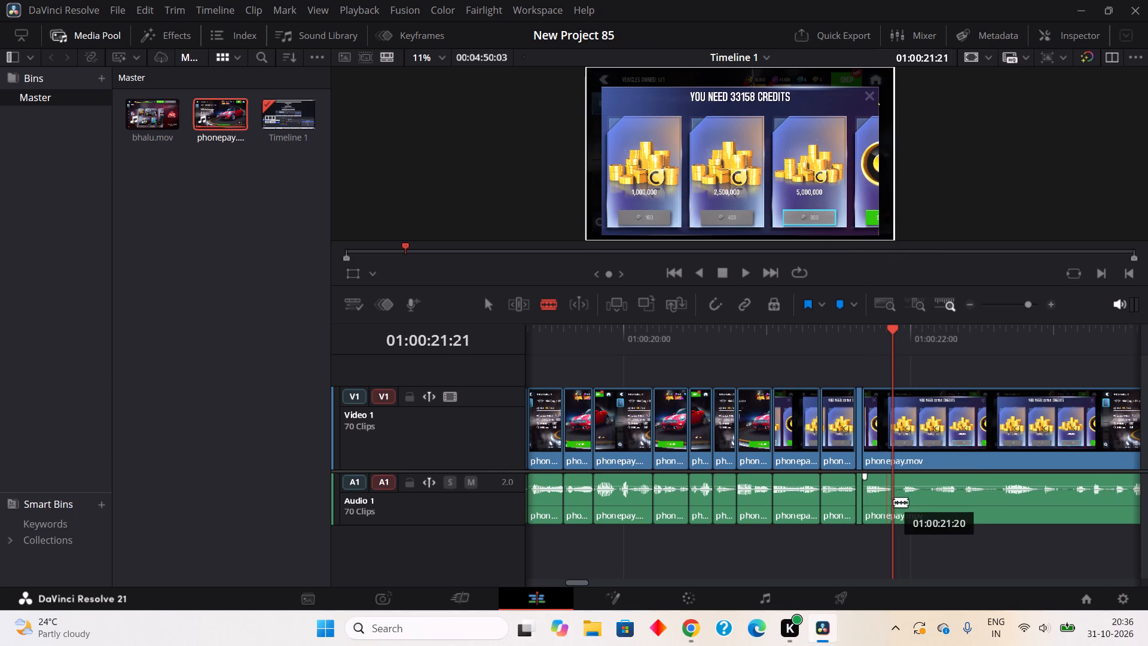
left_click(897, 507)
left_click(905, 505)
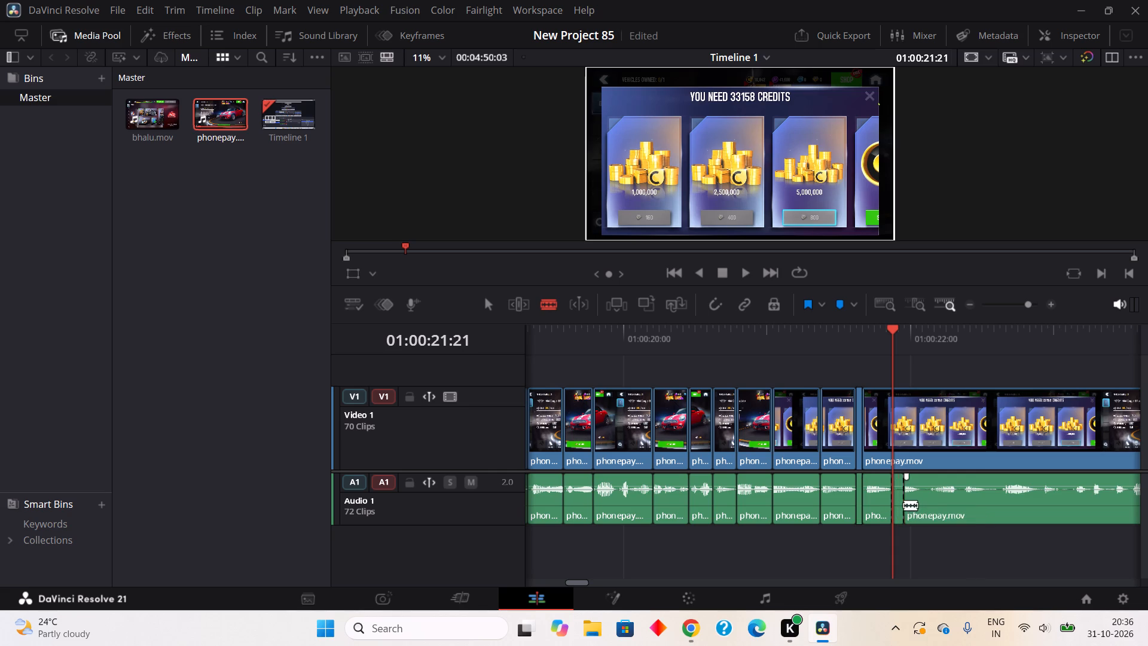
right_click(901, 505)
left_click(932, 240)
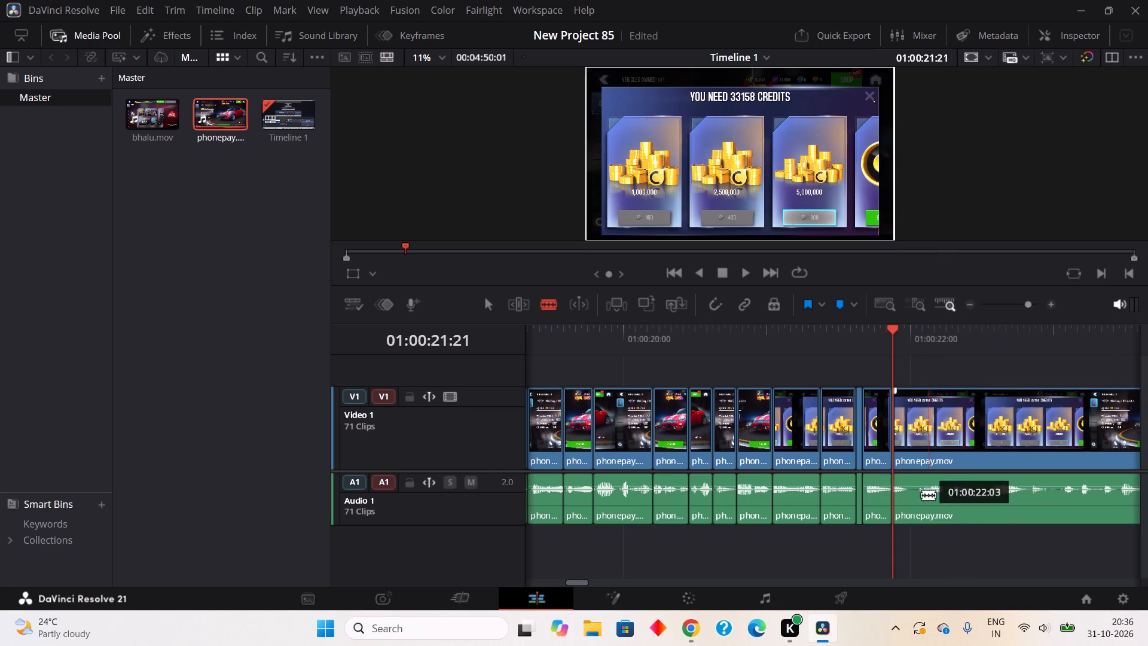
Blade and ripple cut the quiet audio gap from about 01:00:21:23 to 01:00:22:01, then the one-frame gap at about 01:00:22:04.
left_click(906, 505)
left_click(919, 505)
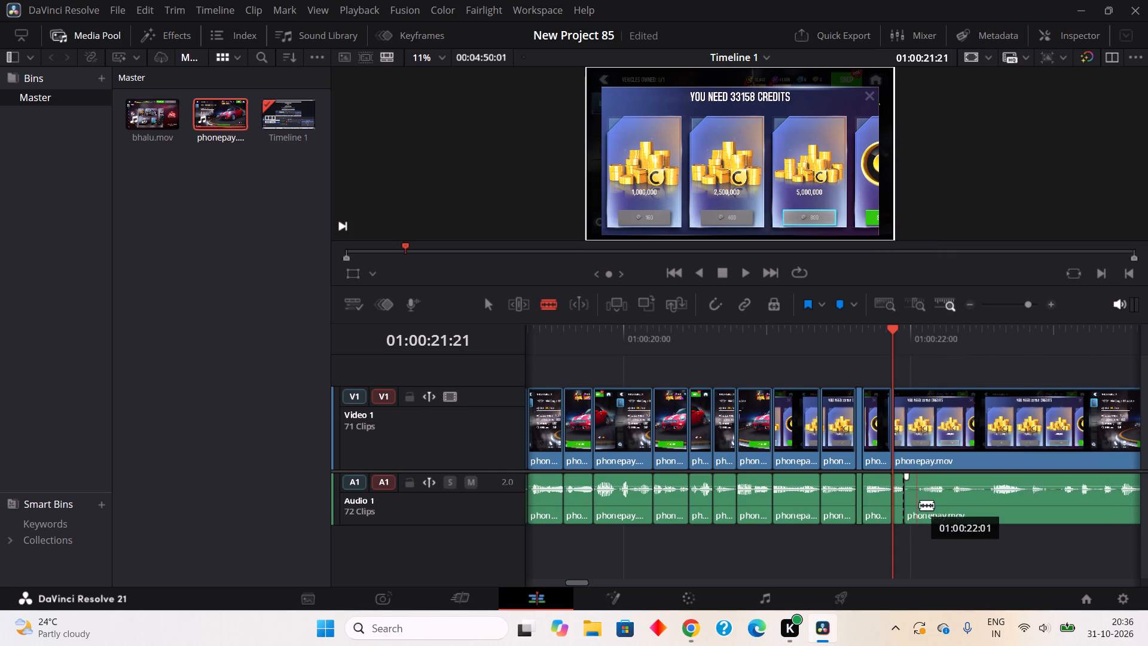
right_click(912, 508)
double_click(911, 243)
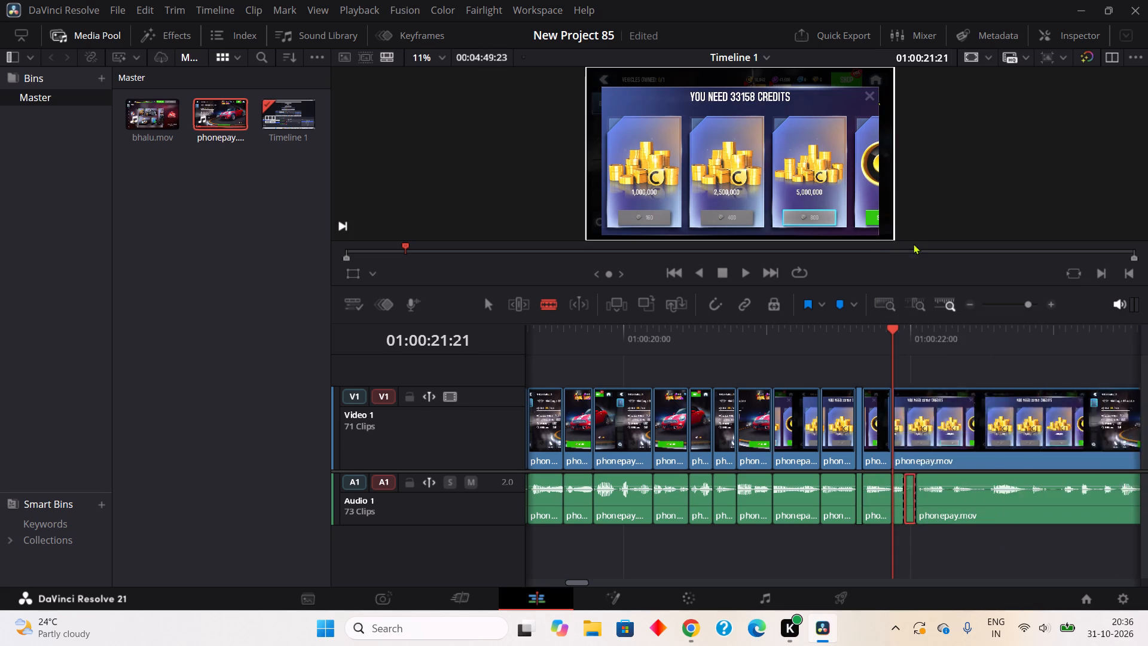
left_click(938, 506)
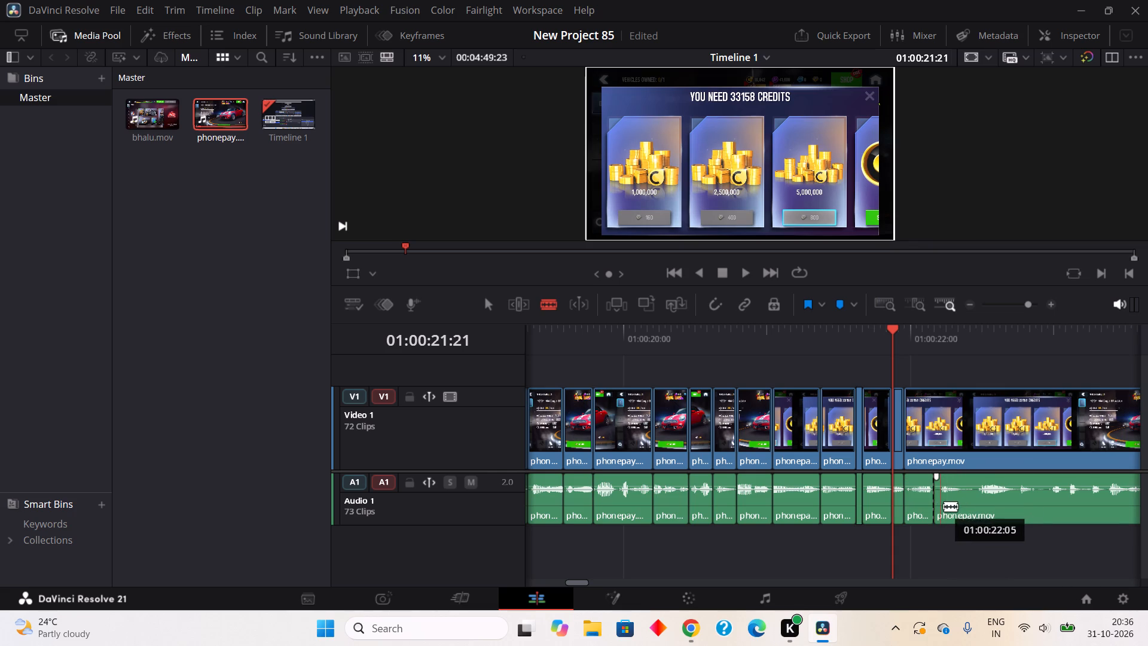
left_click(944, 506)
right_click(938, 508)
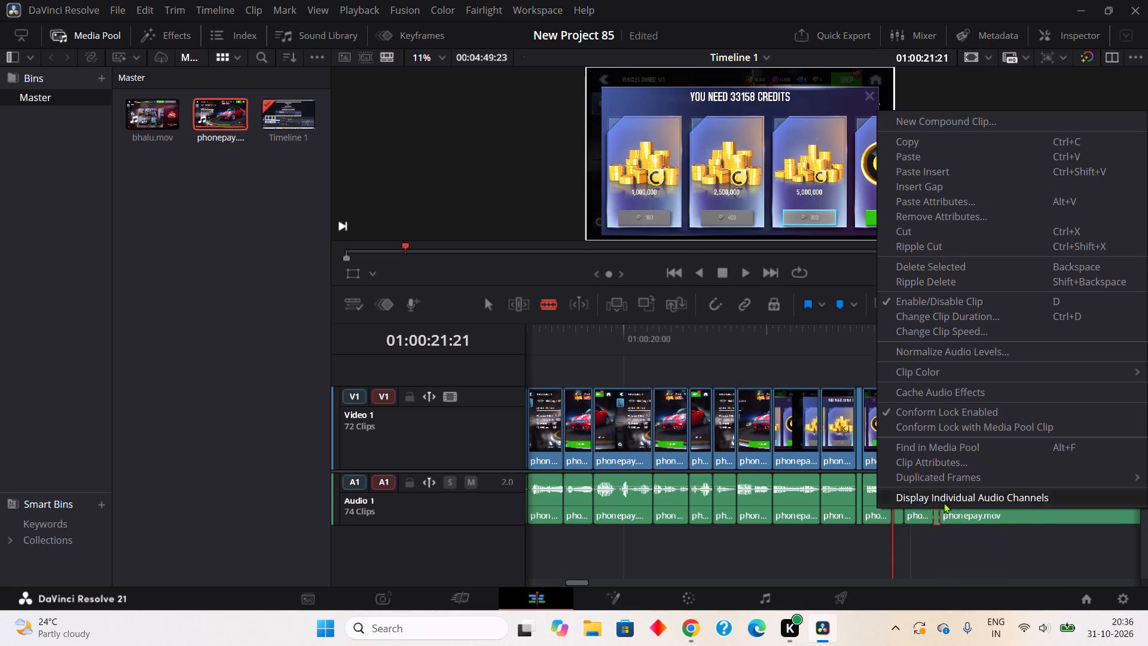
left_click_drag(972, 237, 972, 243)
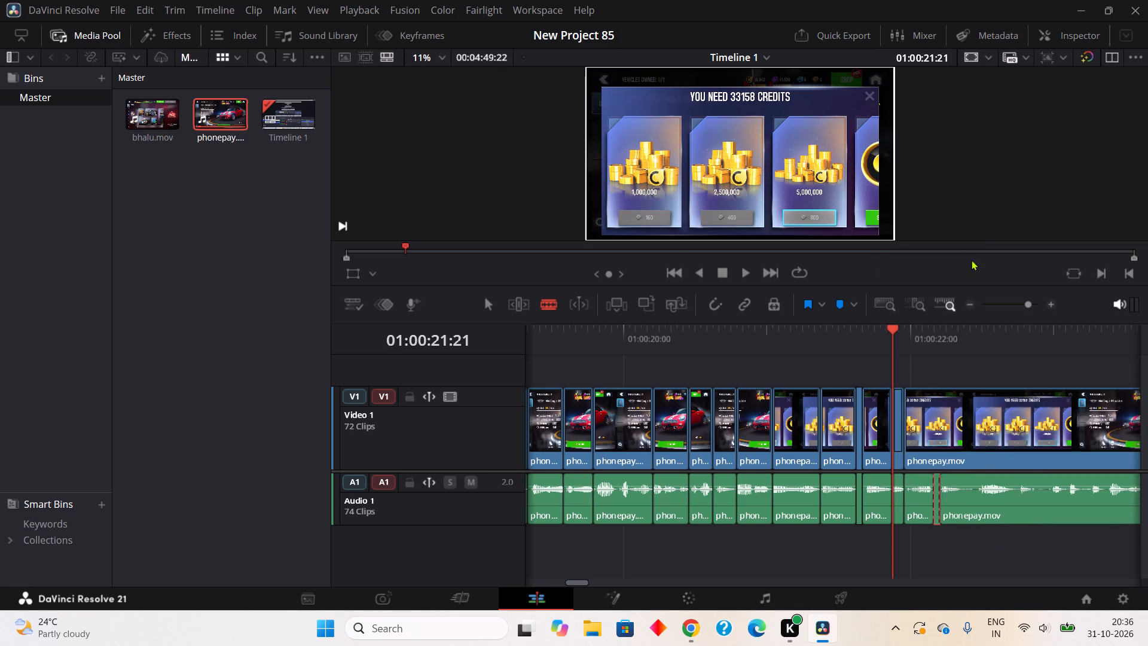
Split out the one-frame quiet audio gap at about 01:00:22:09 and ripple cut it.
left_click(966, 517)
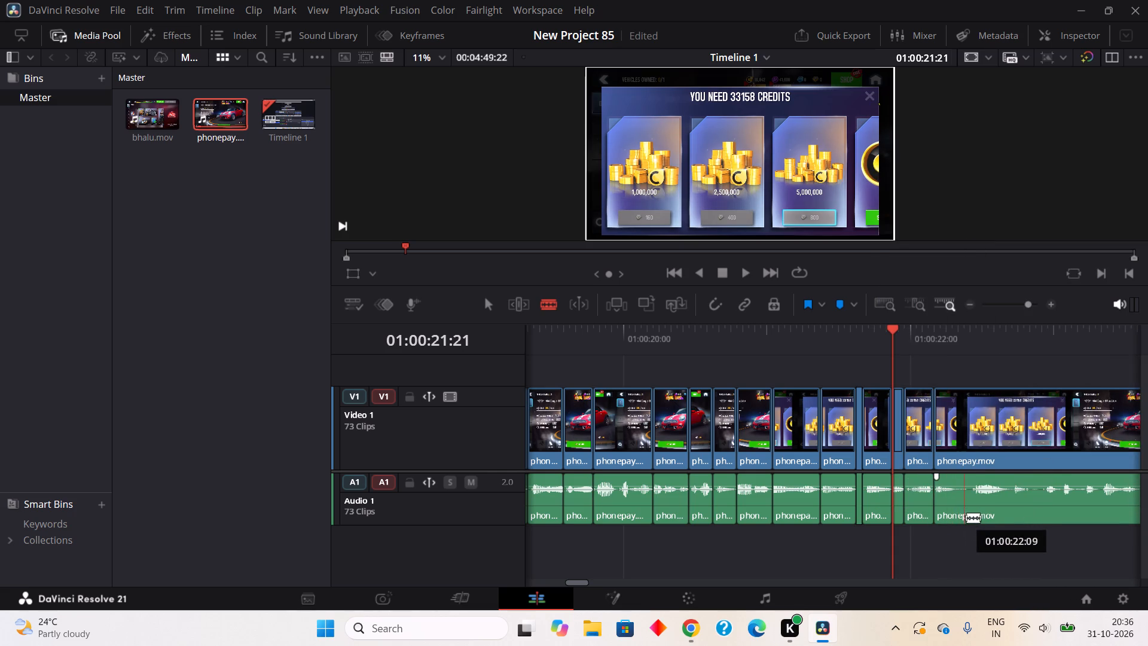
left_click(973, 502)
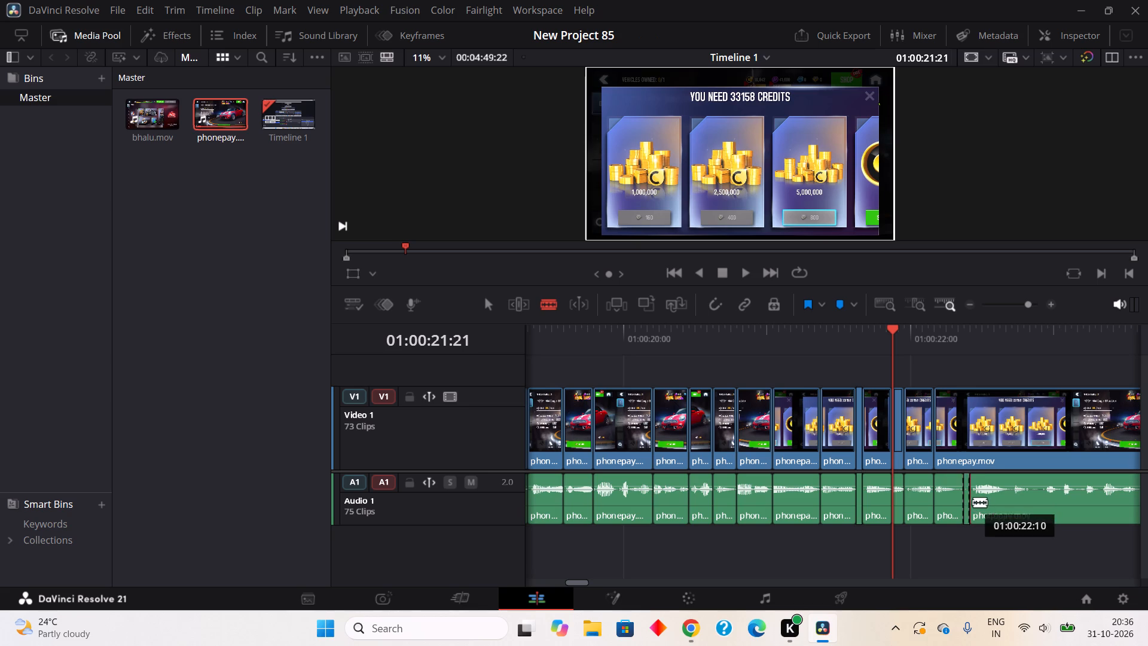
right_click(960, 511)
right_click(968, 495)
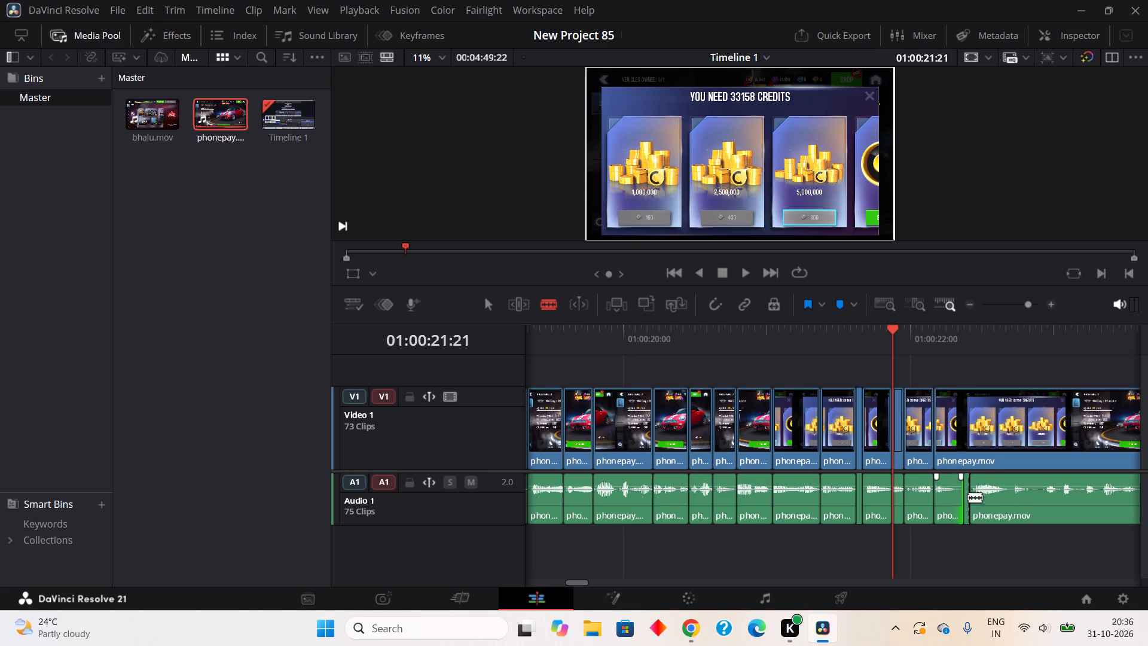
left_click(978, 230)
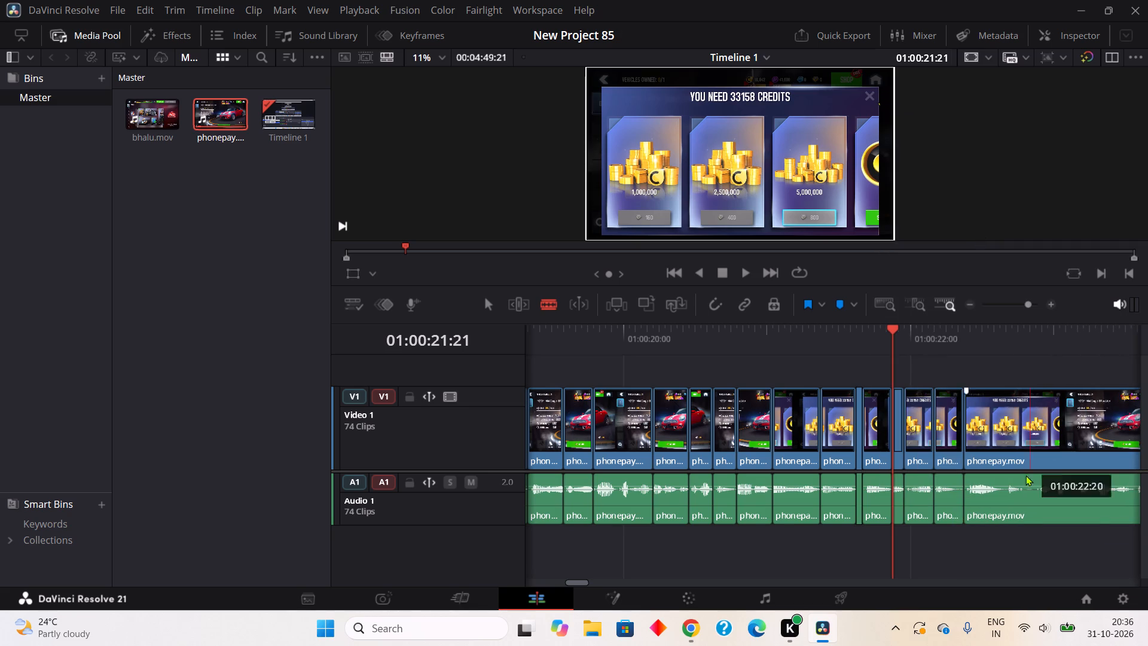
Blade and ripple cut the one-frame audio gap at about 01:00:22:15, then the quiet gap from about 01:00:22:18 to 01:00:22:20.
left_click(1002, 500)
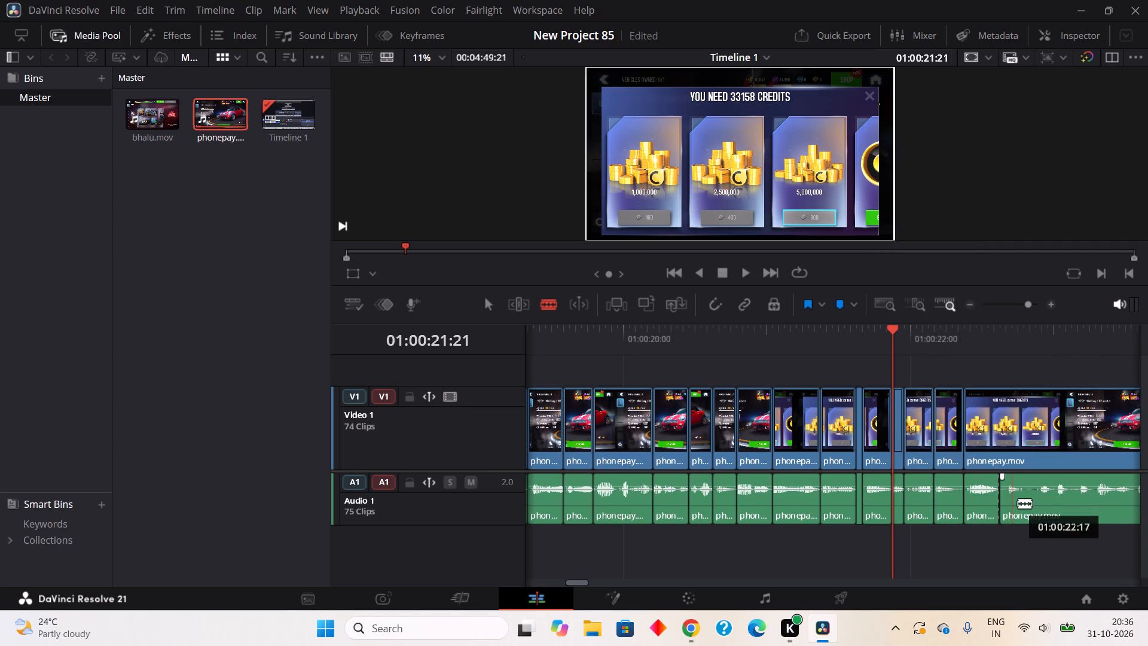
left_click(1009, 503)
right_click(1004, 503)
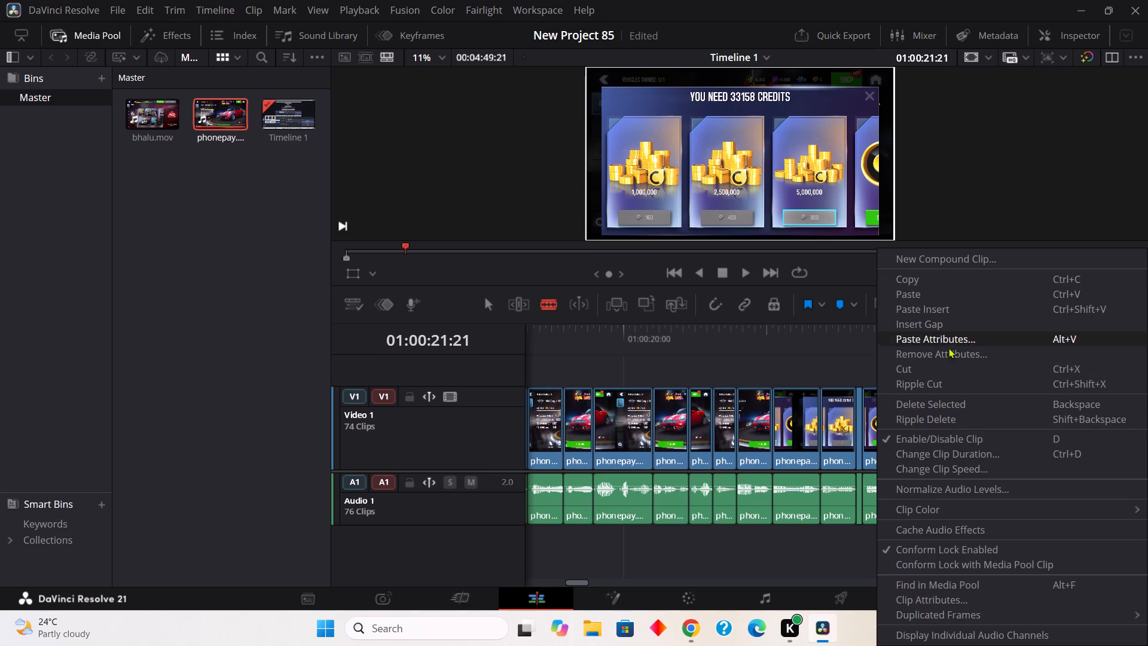
left_click(937, 377)
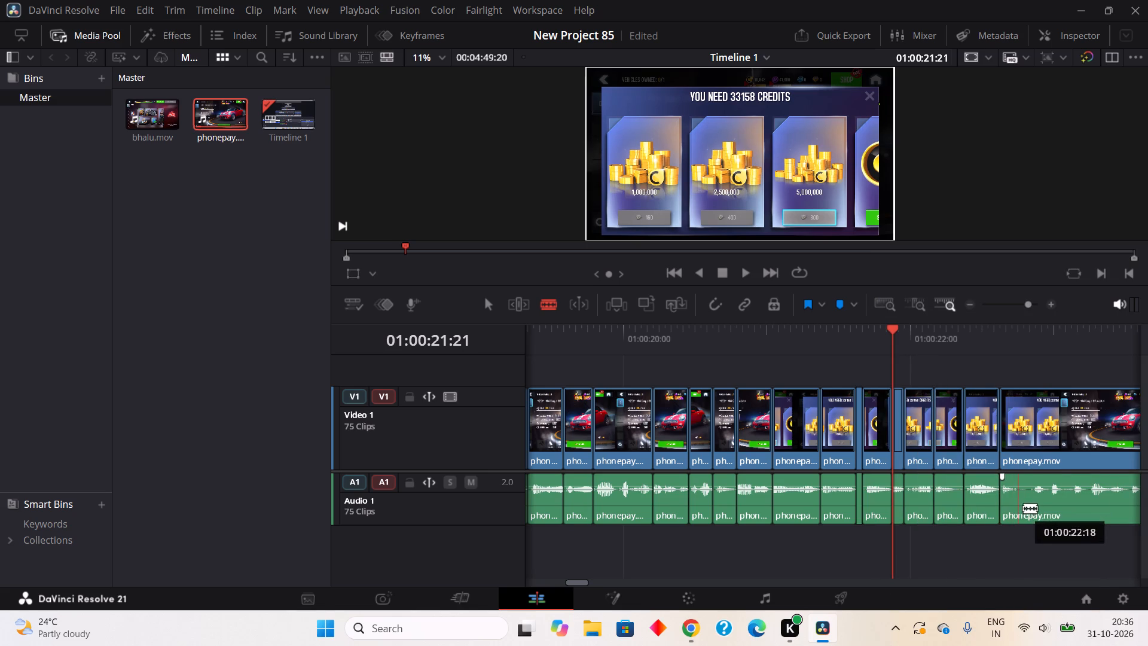
left_click(1023, 508)
left_click(1034, 503)
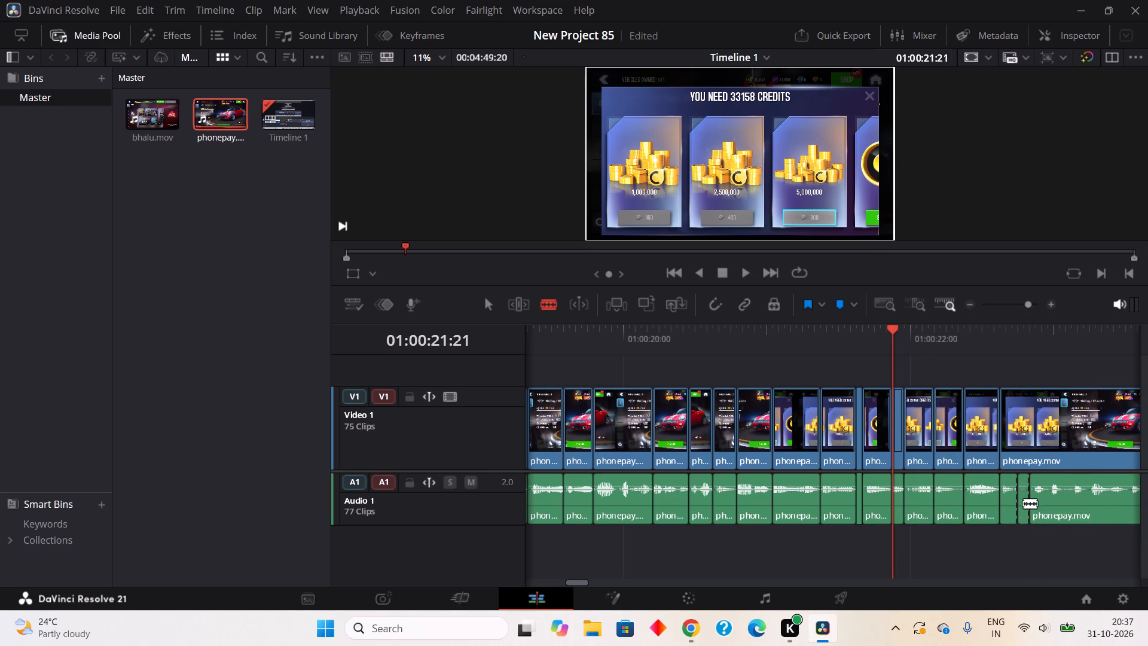
right_click_drag(1023, 503, 1021, 493)
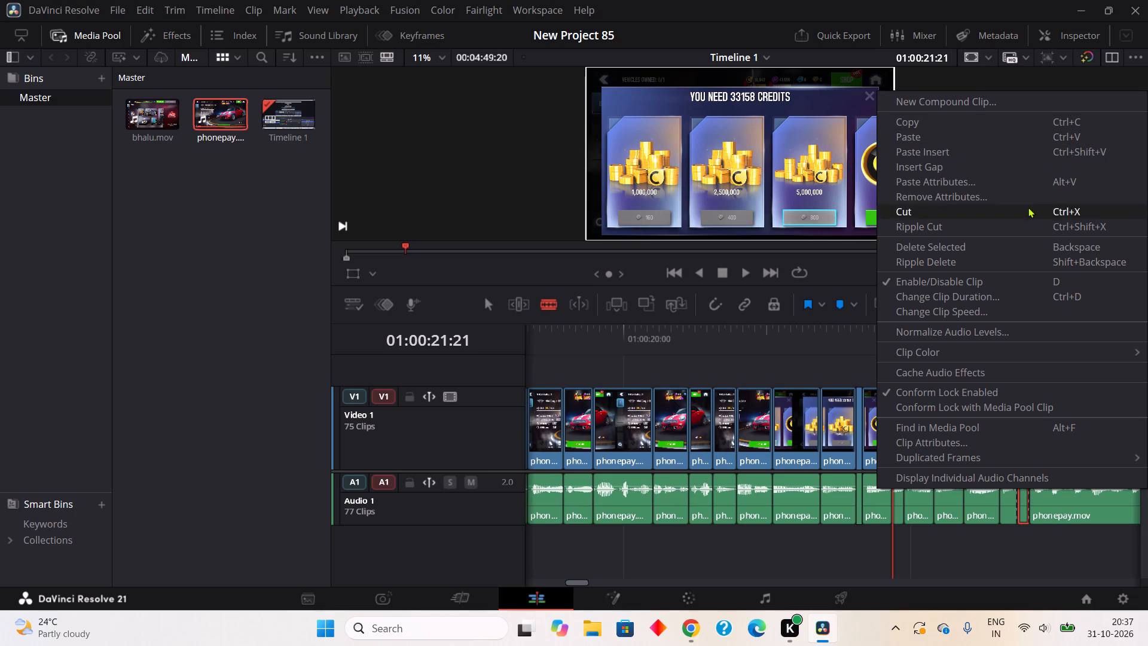
left_click(993, 233)
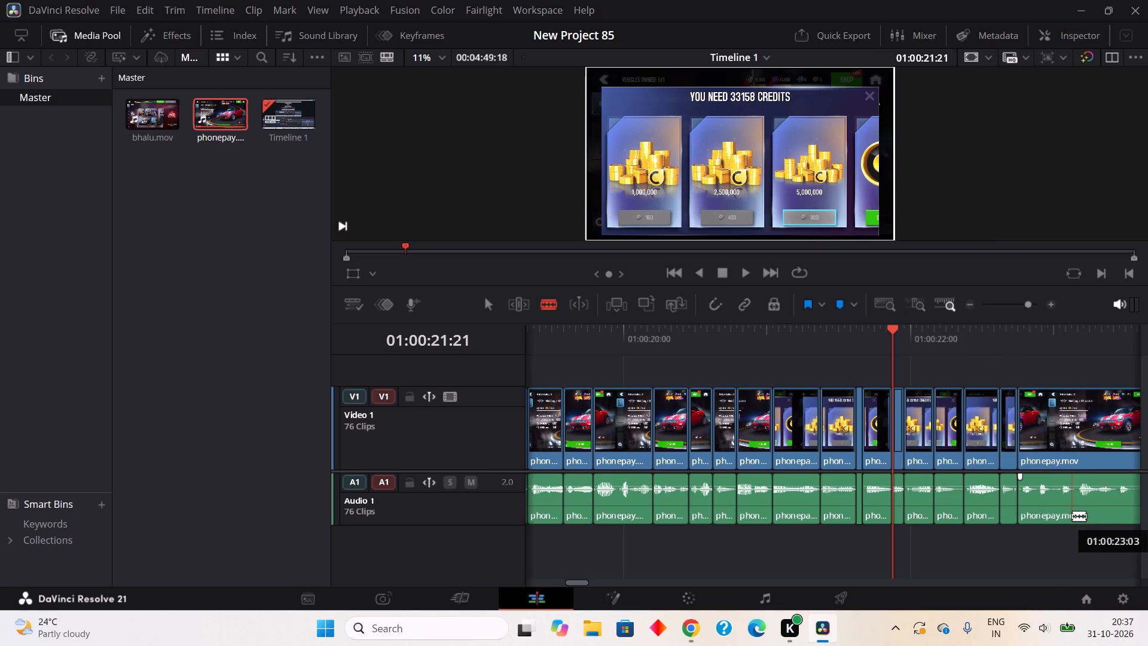
Split out the one-frame quiet audio gap at about 01:00:23:03 and ripple cut it.
left_click(1070, 516)
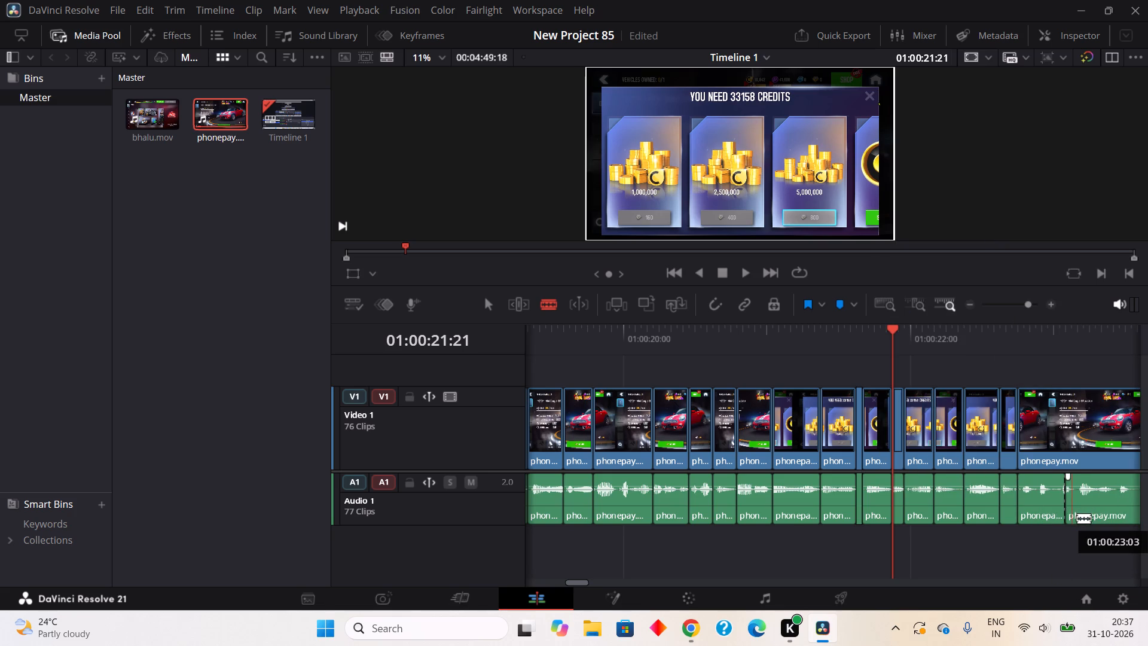
key("ctrl+z")
left_click(1077, 510)
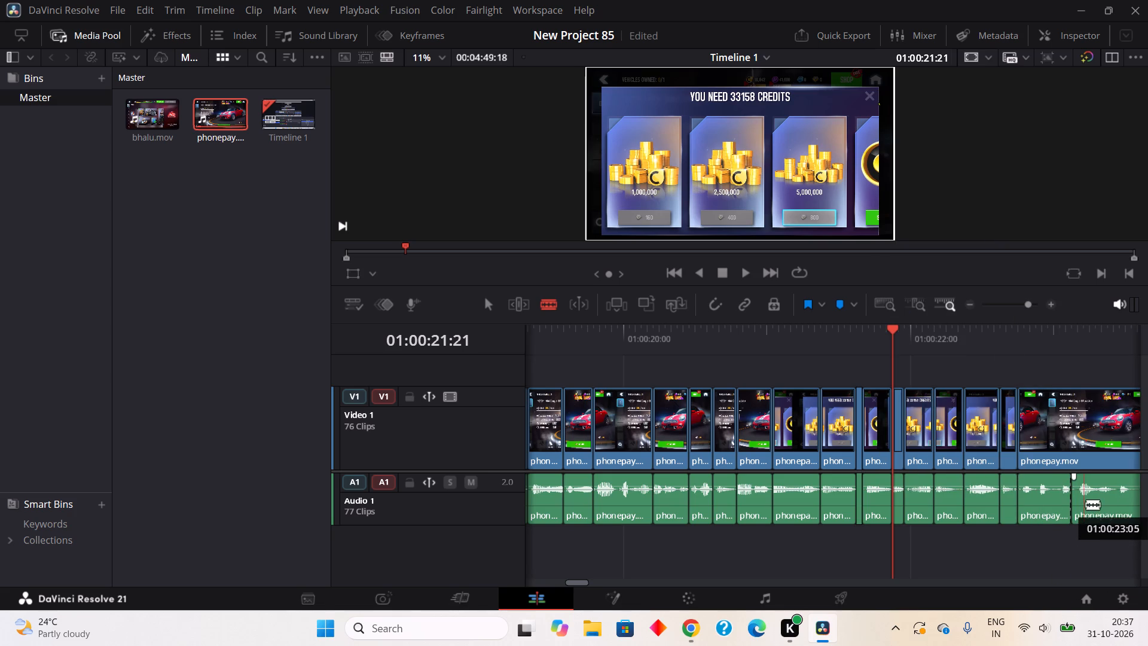
left_click(1082, 507)
right_click(1076, 508)
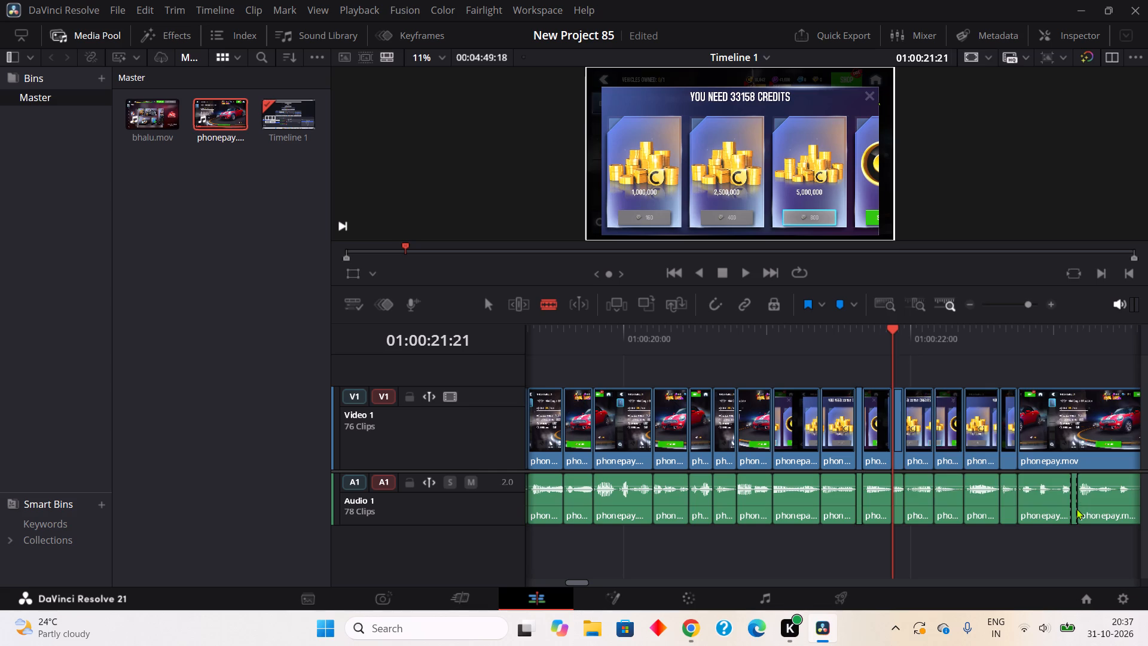
left_click(972, 246)
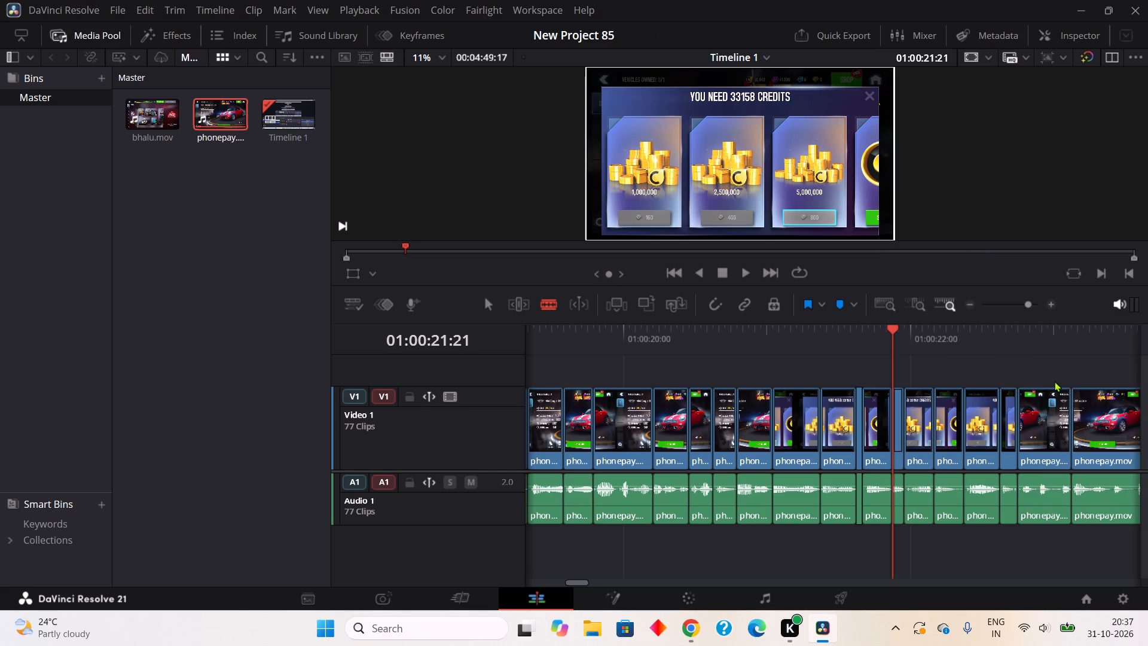
Split out the quiet audio gap from about 01:00:23:12 to 01:00:23:14 and ripple cut it.
left_click(1129, 504)
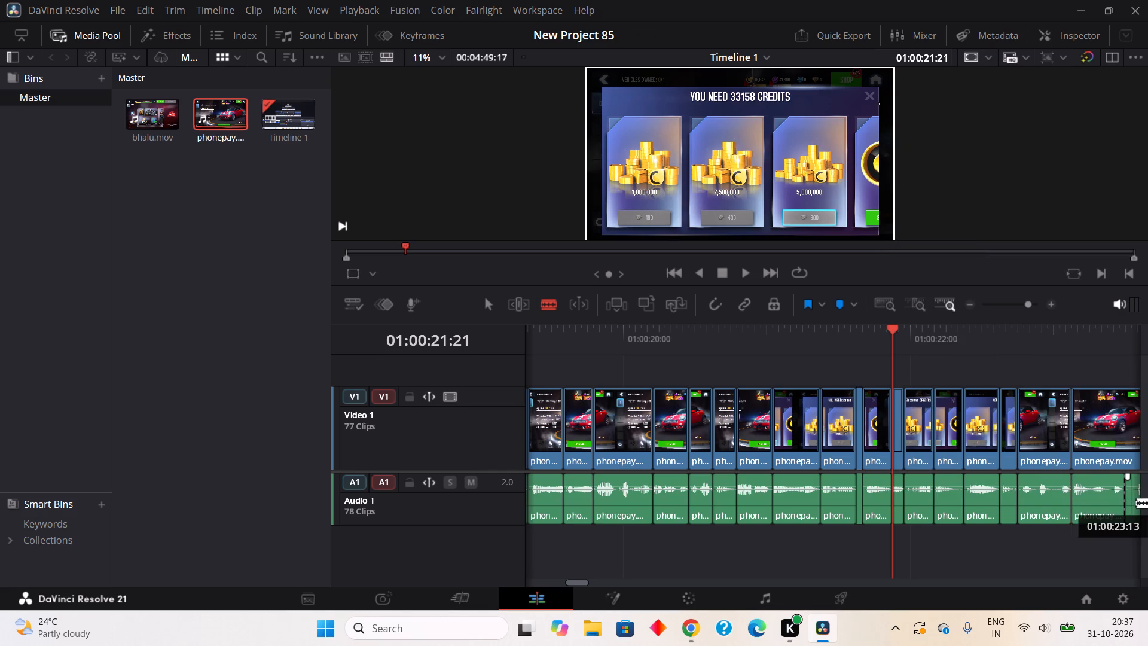
left_click(1140, 504)
right_click(1125, 501)
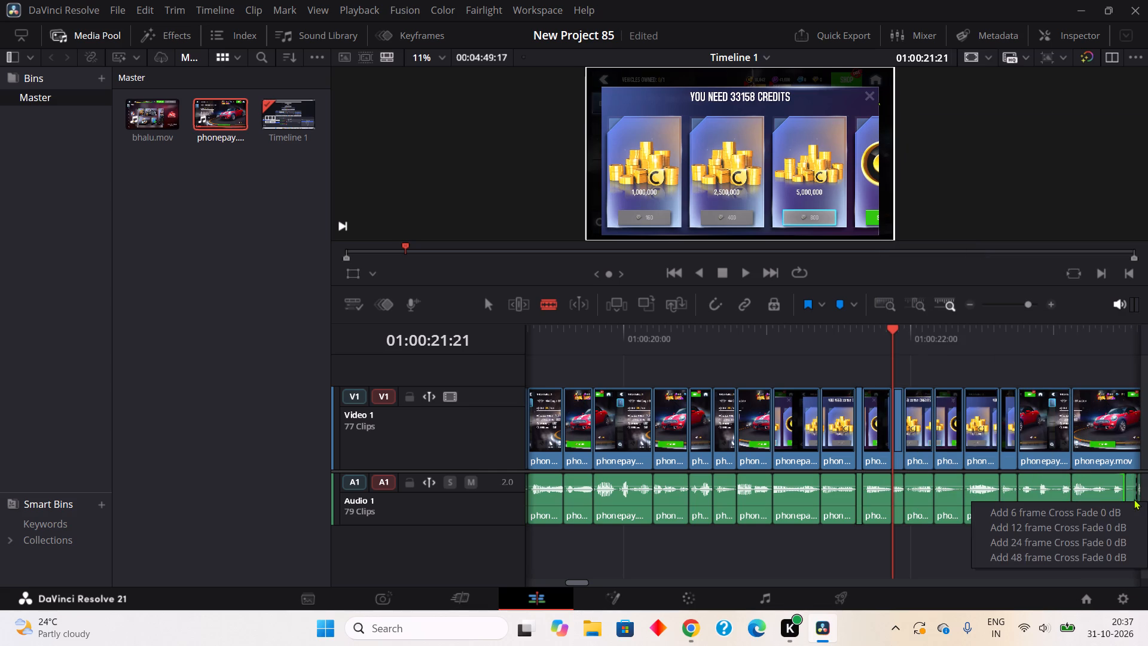
right_click(1134, 498)
left_click(961, 227)
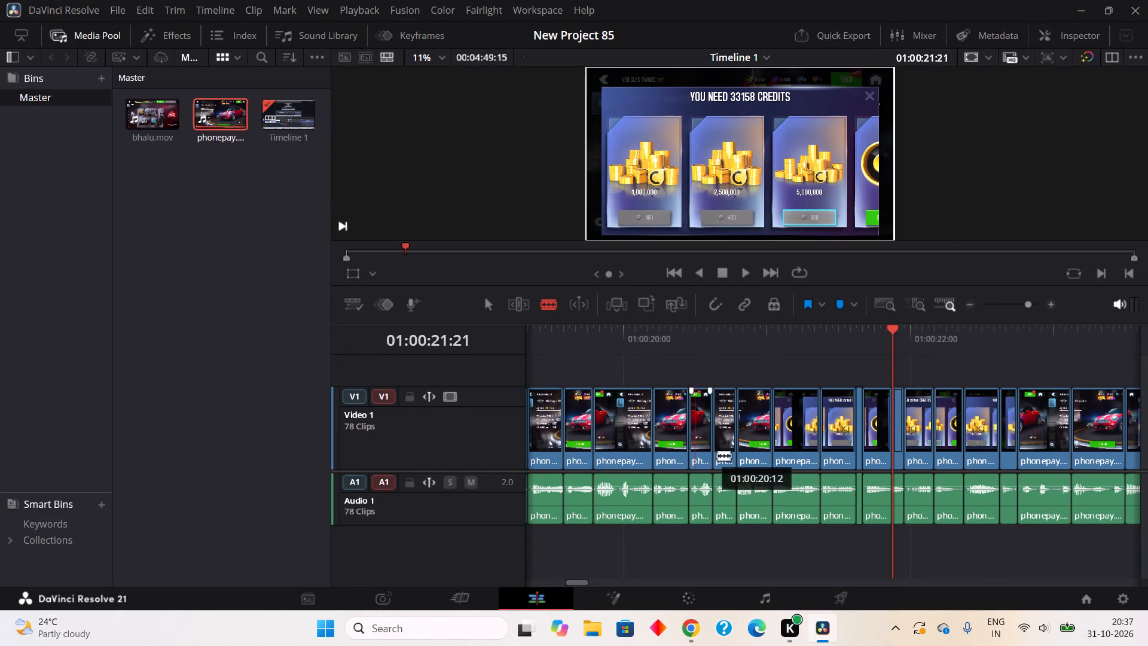
Play on to about 01:00:24:22, then blade and ripple cut the quiet audio gap from about 01:00:23:16 to 01:00:23:20.
left_click(744, 276)
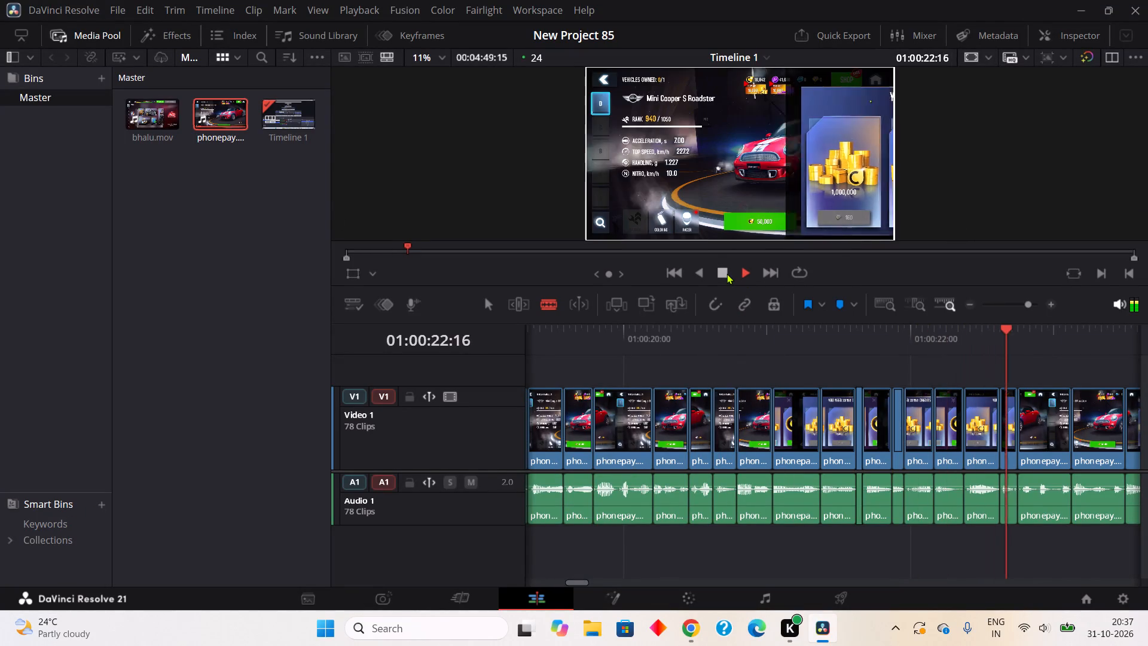
left_click(725, 273)
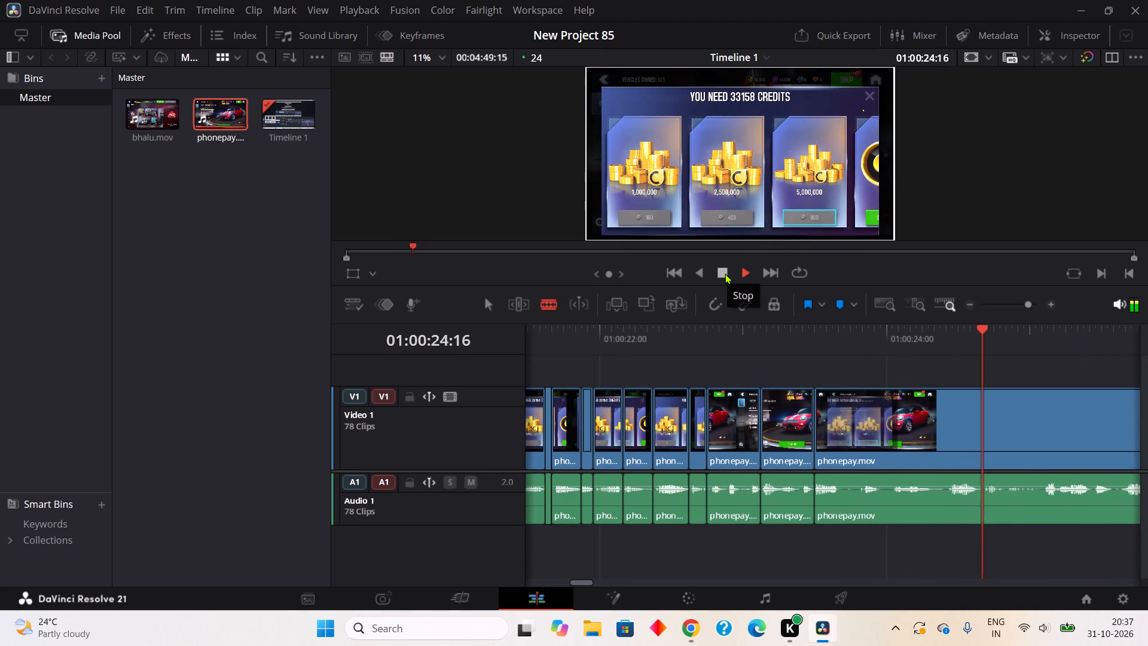
left_click(842, 506)
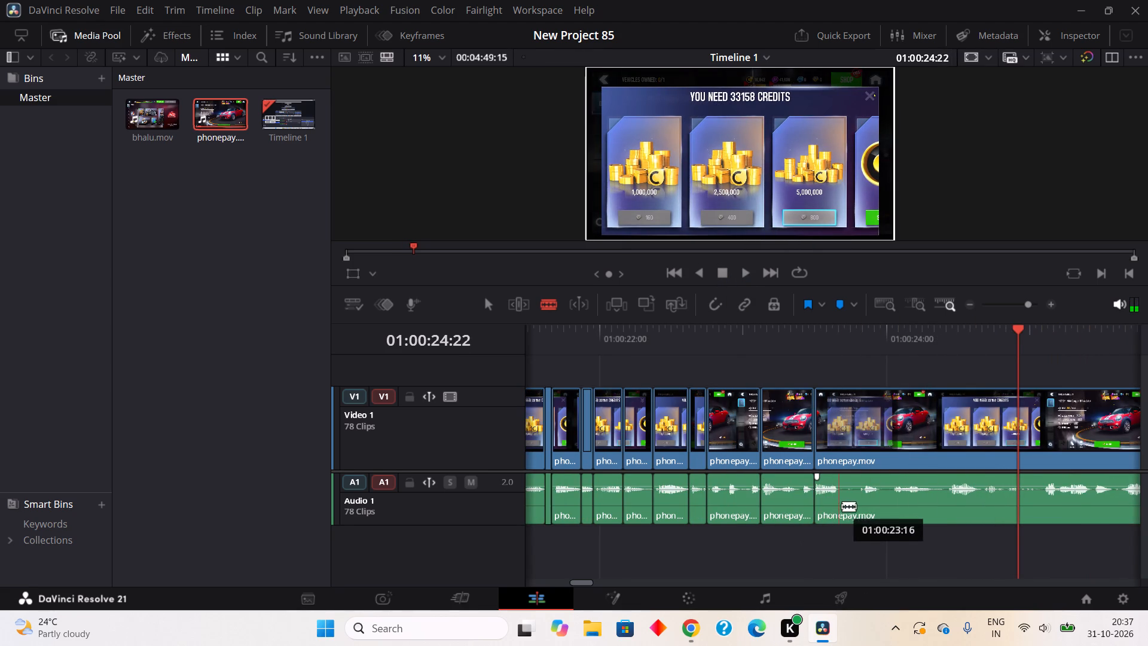
left_click(863, 506)
right_click(854, 502)
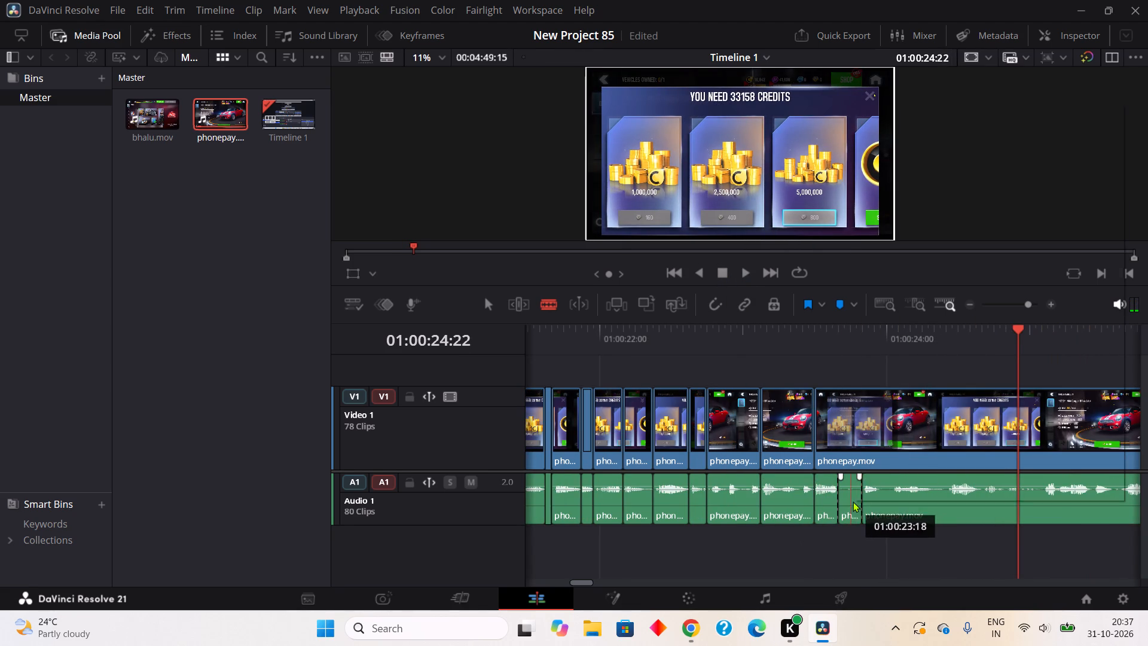
left_click(912, 239)
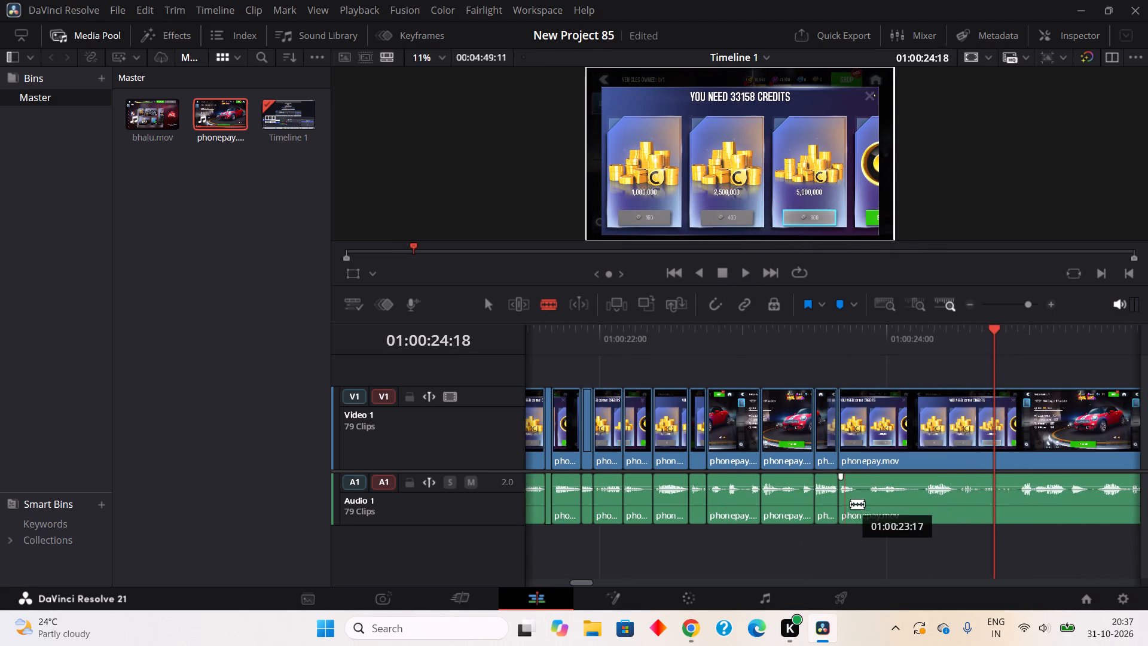
Split out the quiet audio gap from about 01:00:23:19 to 01:00:23:21 and ripple cut it.
left_click(860, 517)
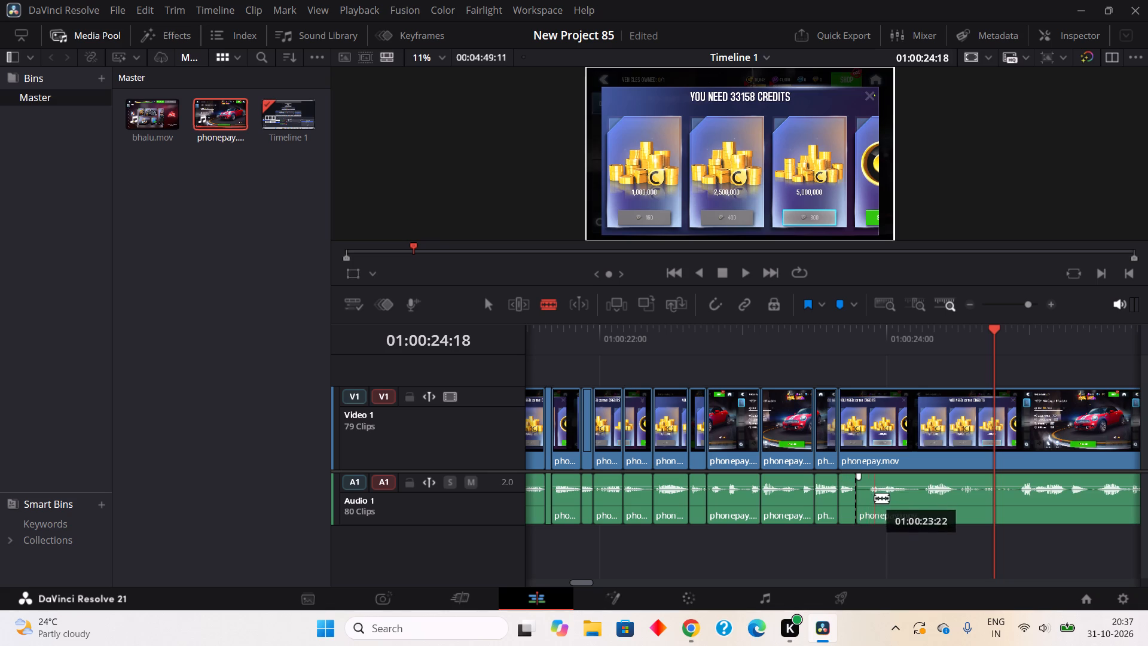
left_click(875, 499)
right_click(868, 503)
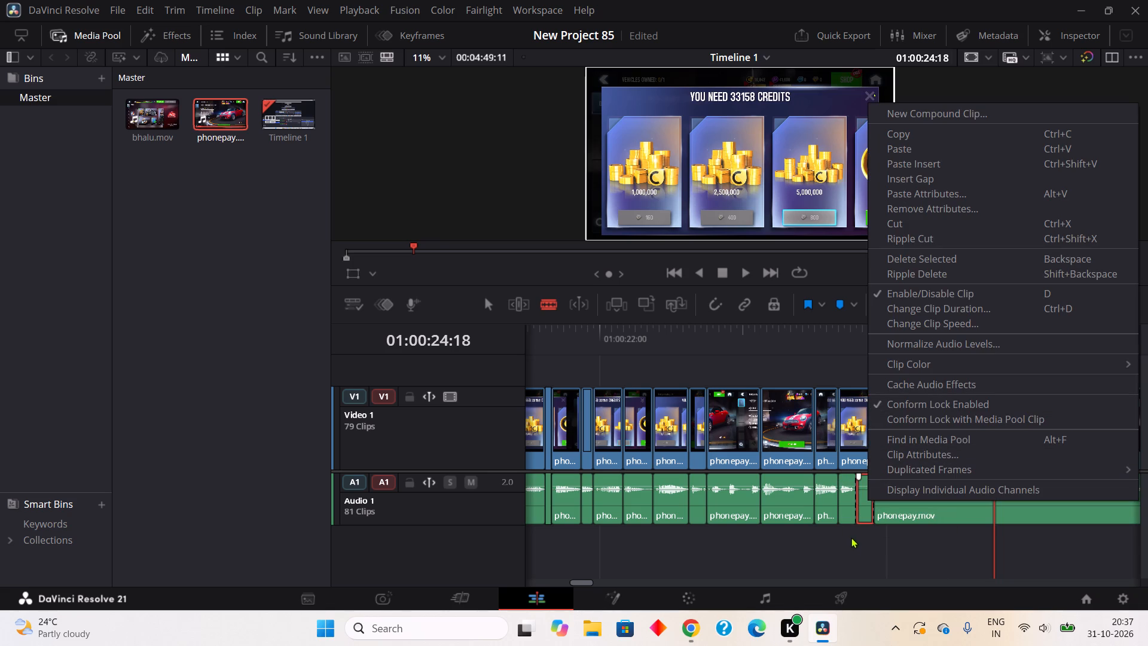
key("ctrl+z")
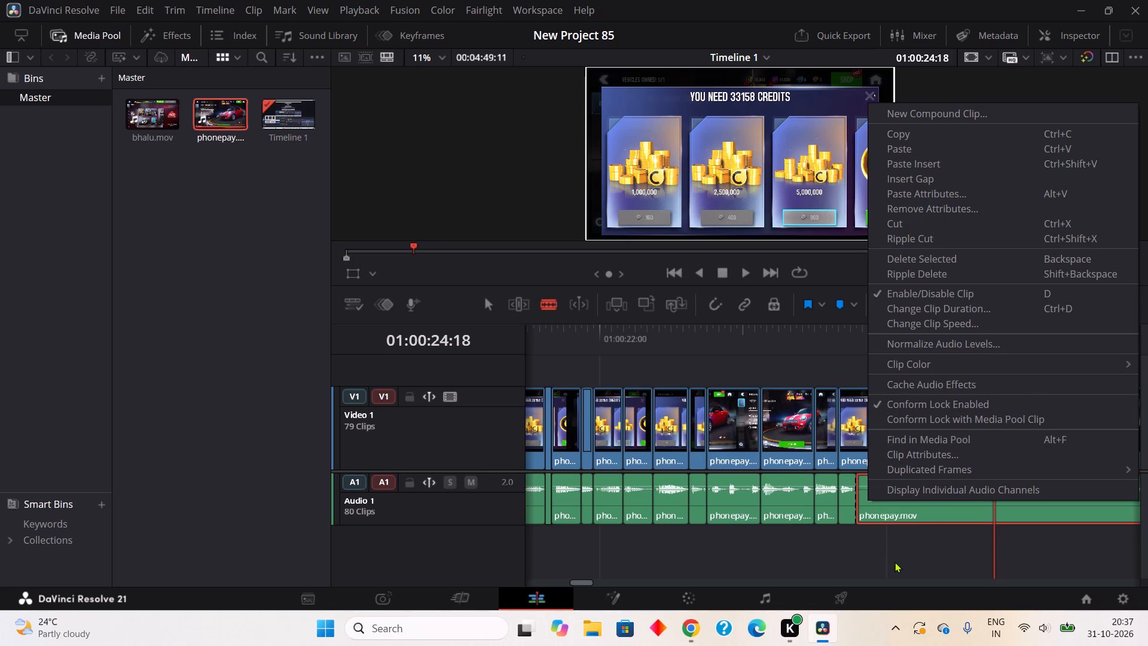
left_click(894, 562)
left_click(872, 516)
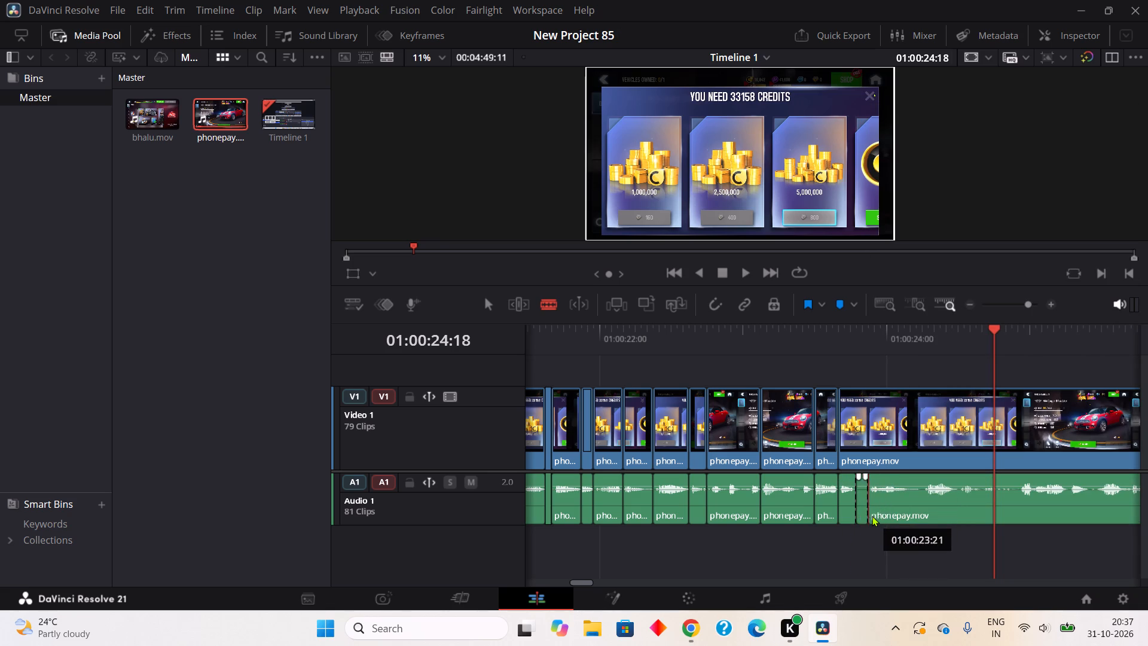
right_click(865, 507)
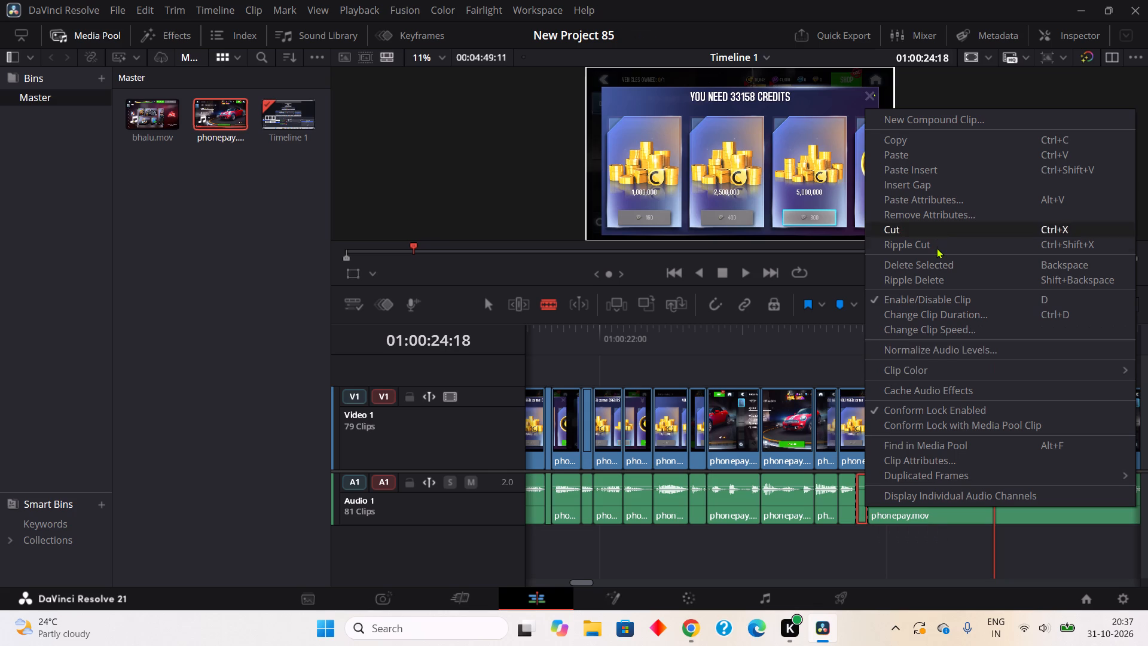
left_click(936, 248)
Blade and ripple cut the quiet audio gap from about 01:00:24:03 to 01:00:24:05, then the one-frame gap at about 01:00:24:11.
left_click(907, 508)
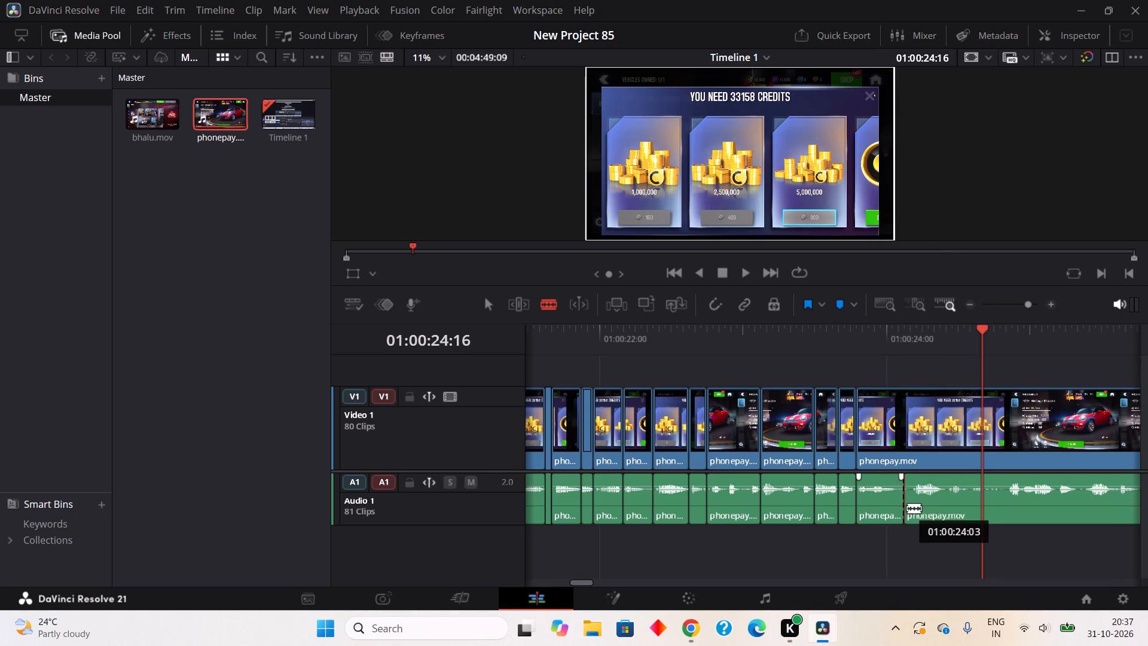
left_click(918, 504)
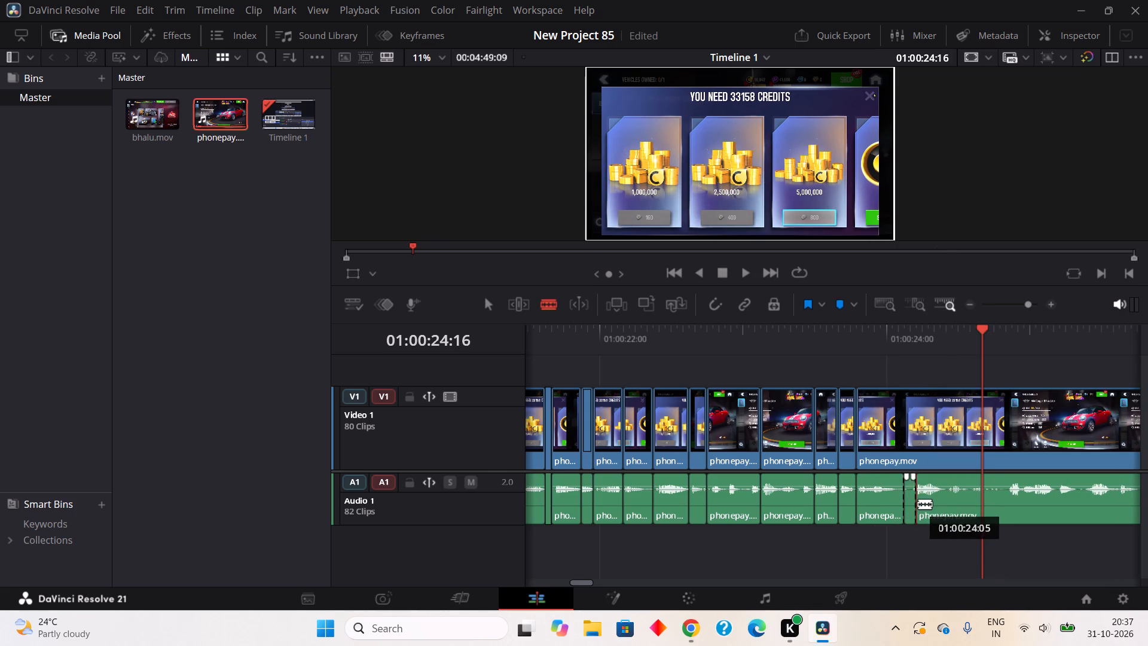
right_click(905, 505)
left_click(924, 242)
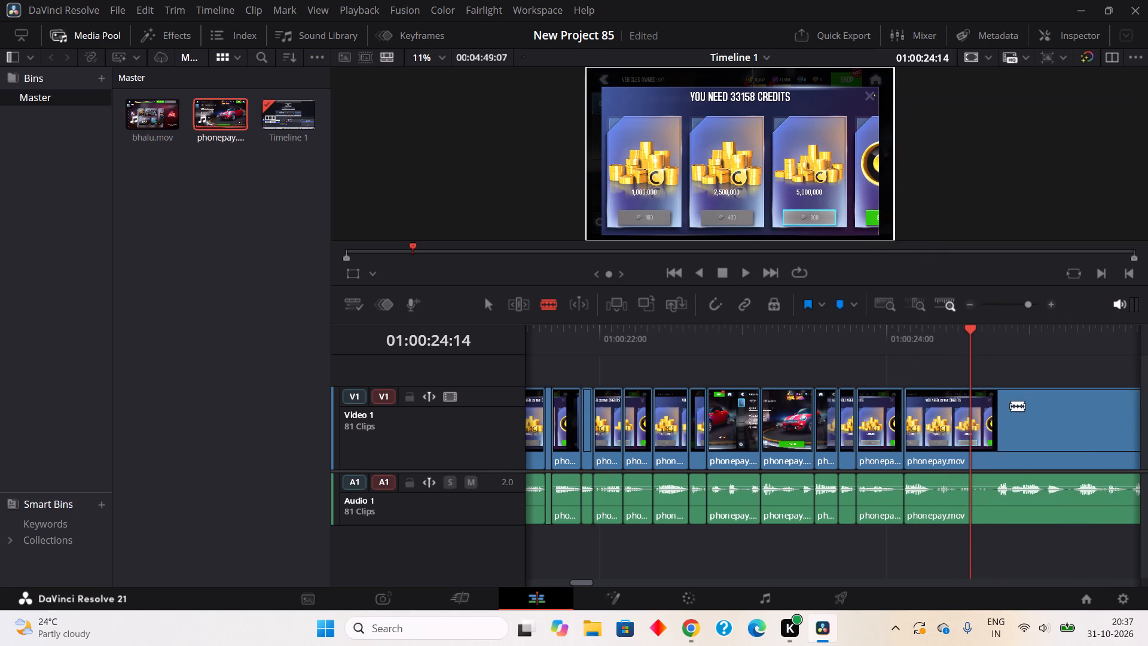
left_click(955, 514)
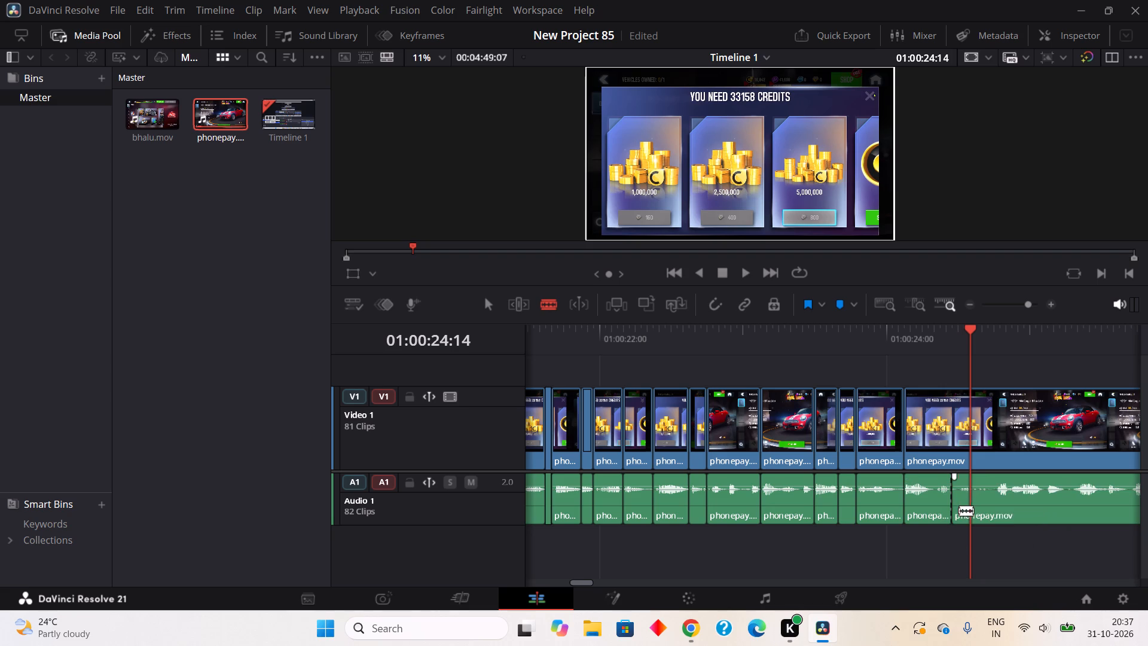
left_click(964, 508)
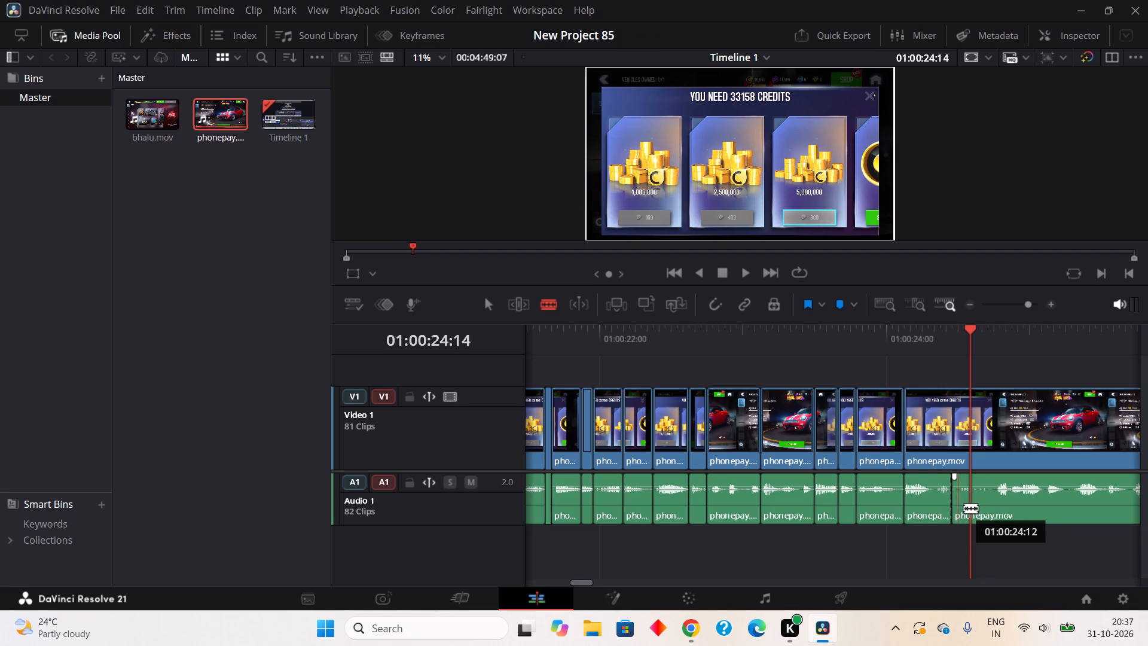
right_click(953, 508)
left_click(934, 246)
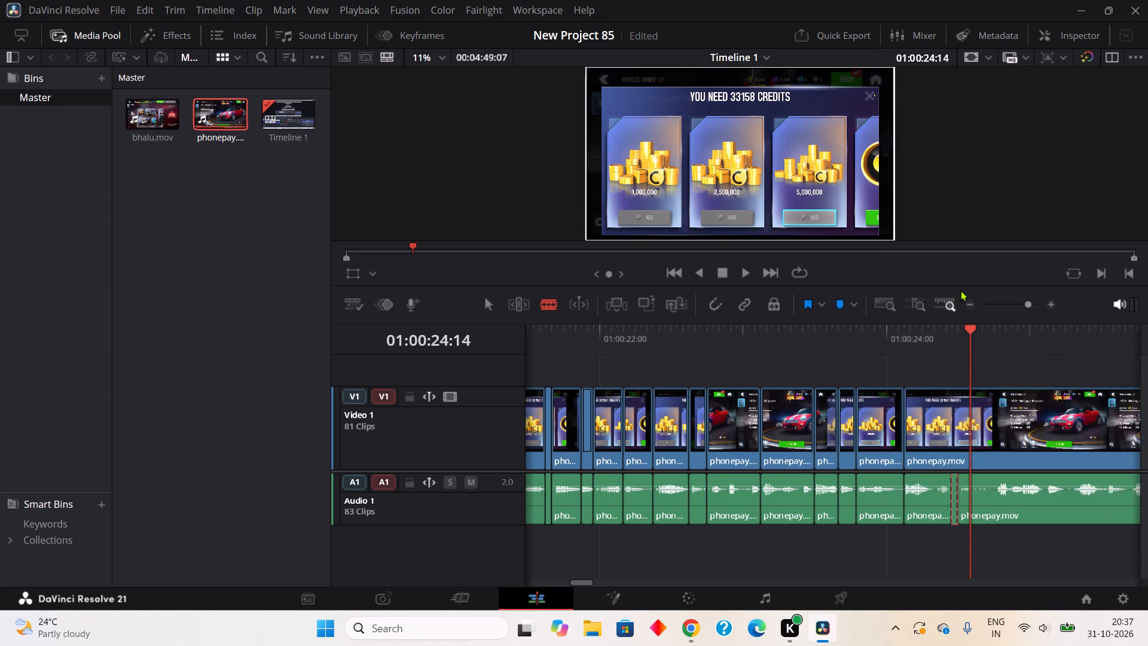
Blade and ripple cut the quiet audio gap from about 01:00:24:16 to 01:00:24:18, then the one-frame gap at about 01:00:24:23.
left_click(985, 507)
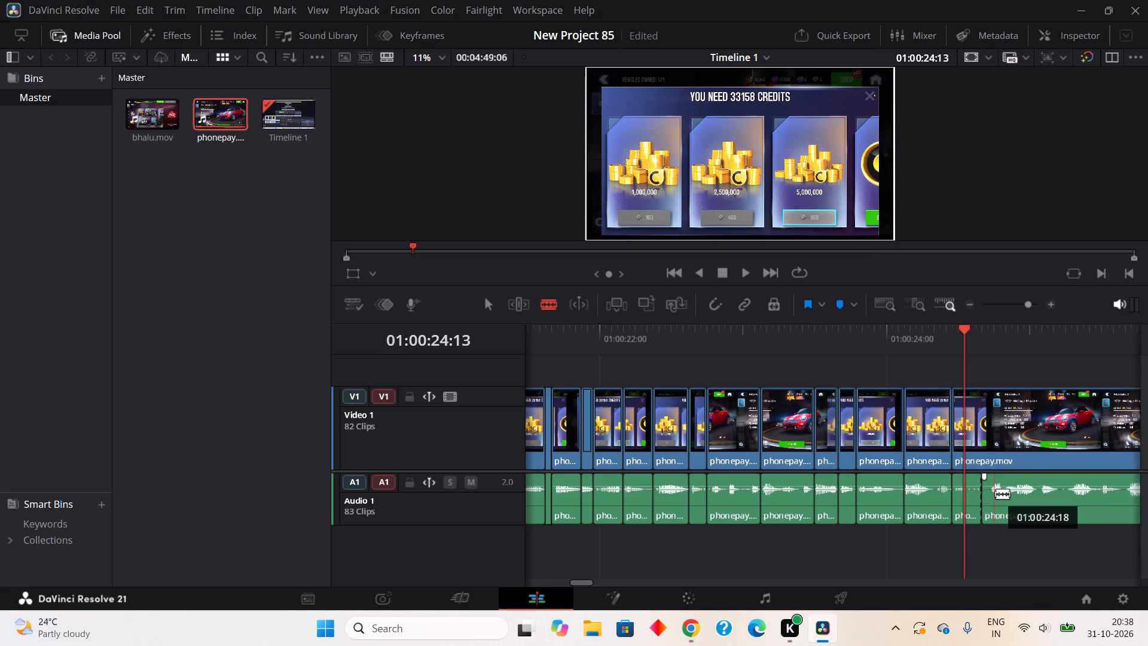
left_click(999, 508)
right_click(990, 508)
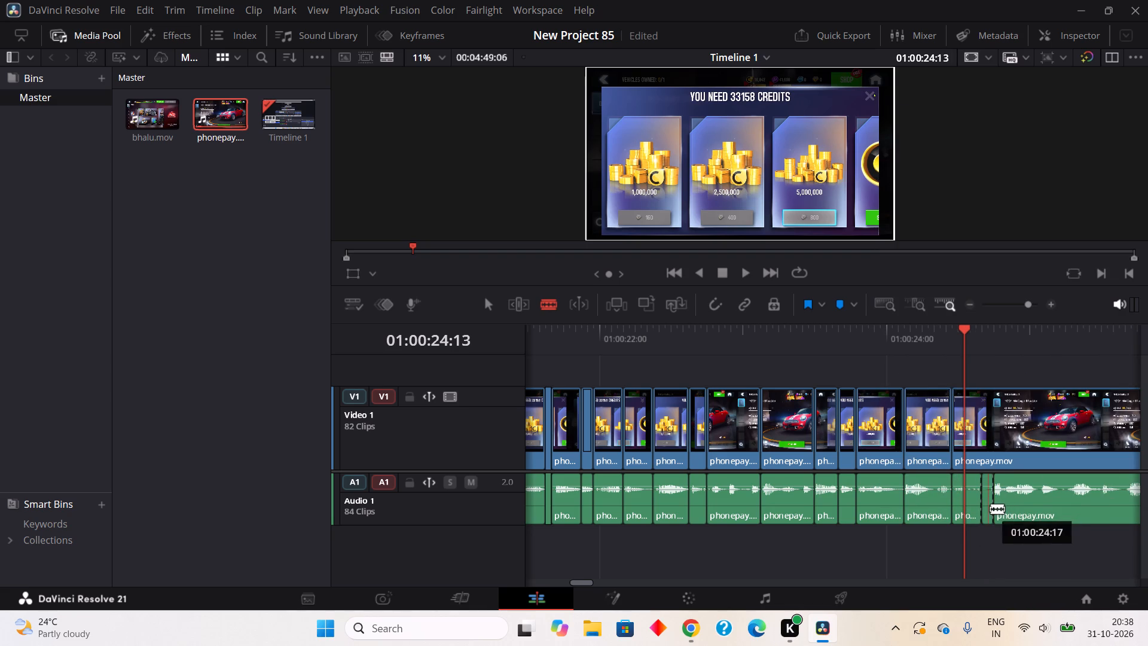
left_click(920, 240)
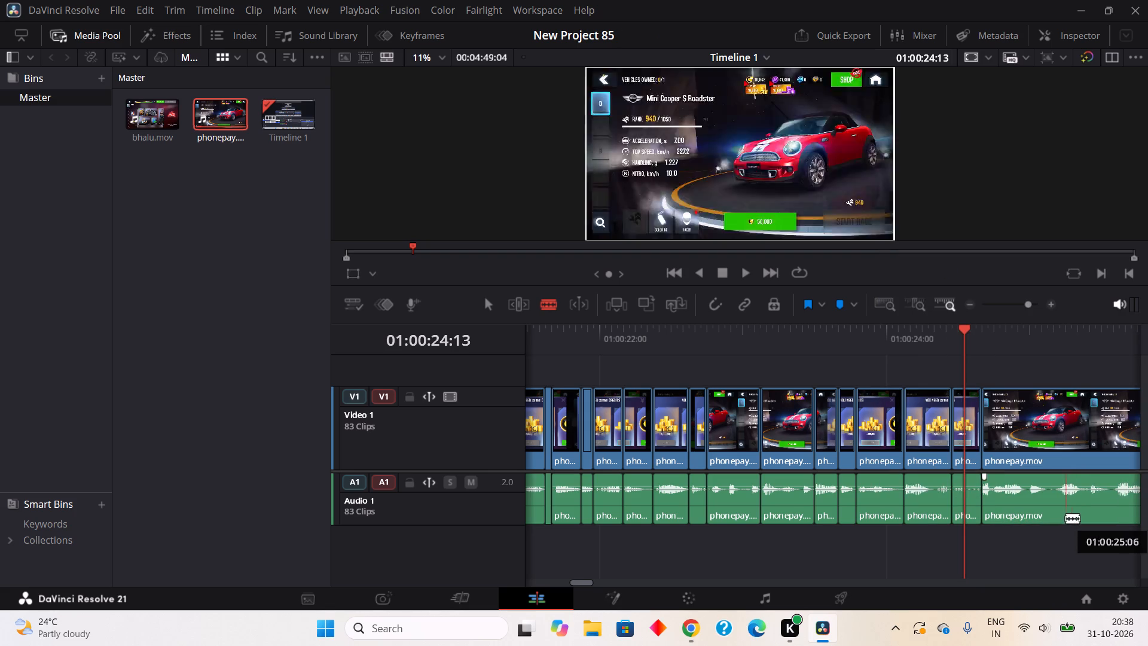
left_click(1026, 507)
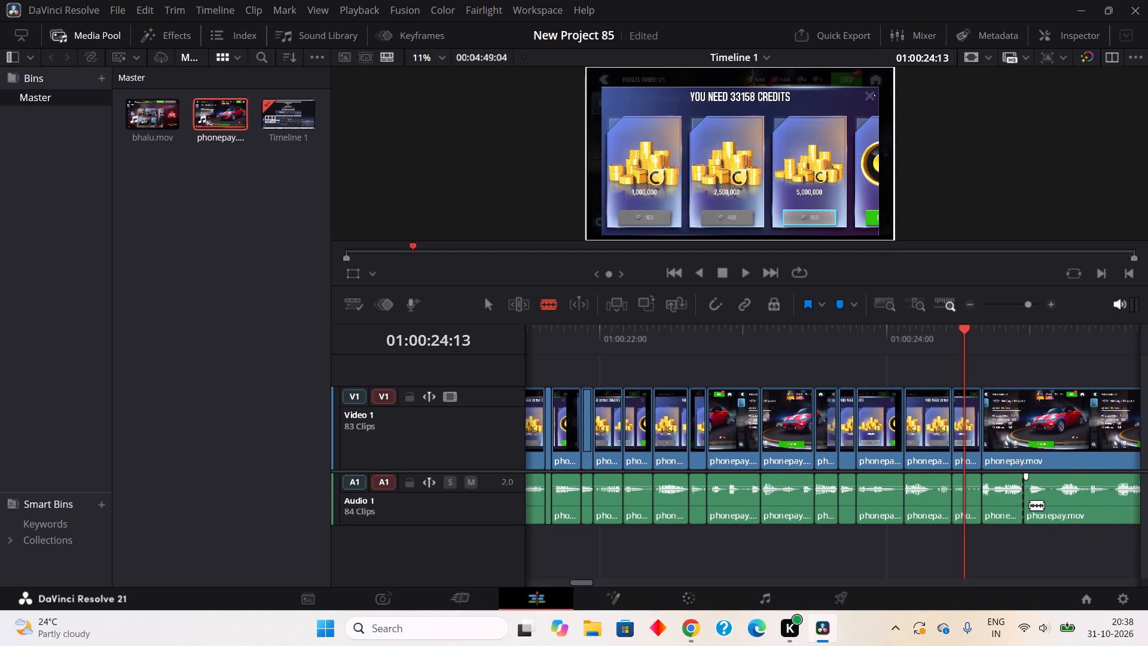
left_click(1032, 507)
right_click(1028, 506)
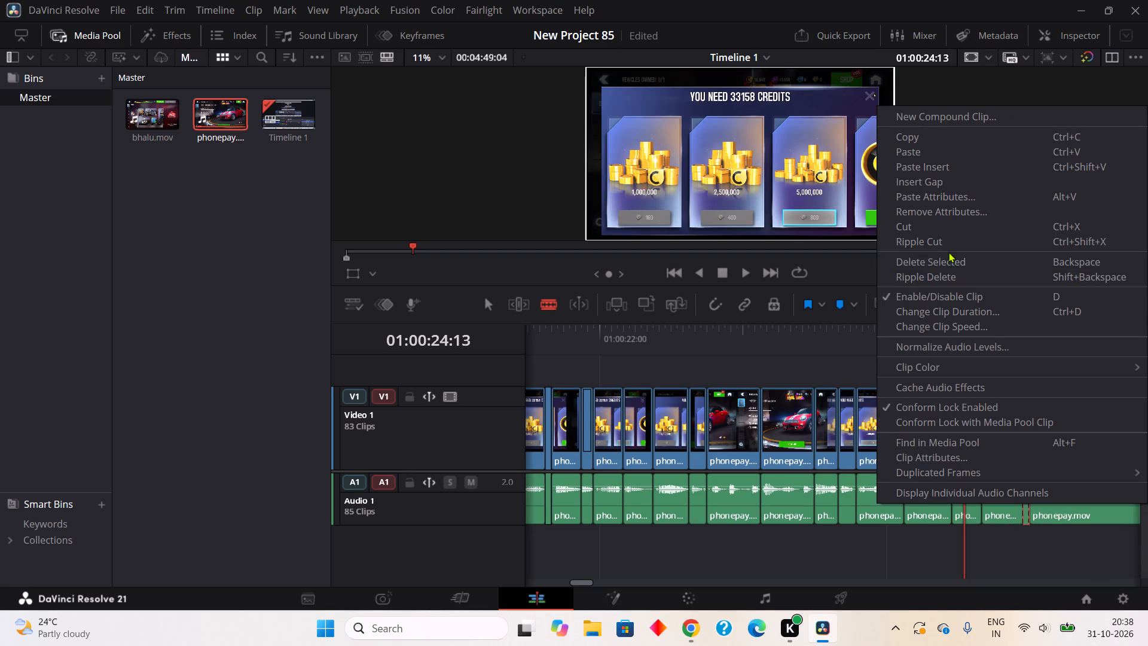
left_click(939, 238)
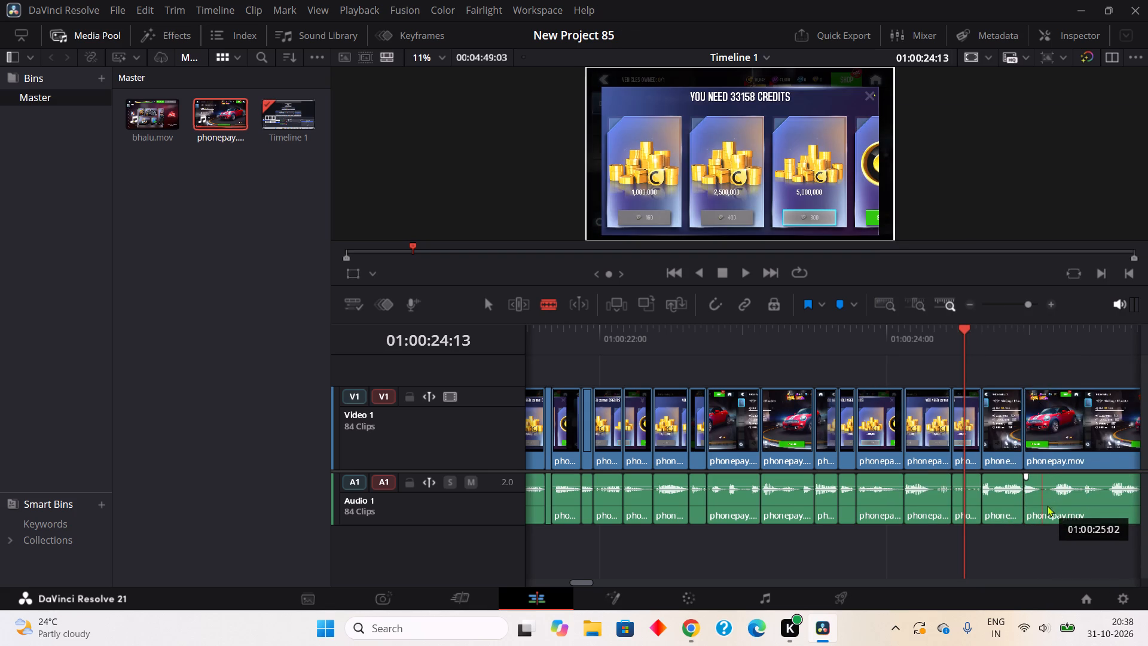
Blade and ripple cut the one-frame quiet audio gap at about 01:00:25:02, then the one-frame gap at about 01:00:25:11.
left_click(1047, 505)
left_click(1051, 499)
right_click(1047, 502)
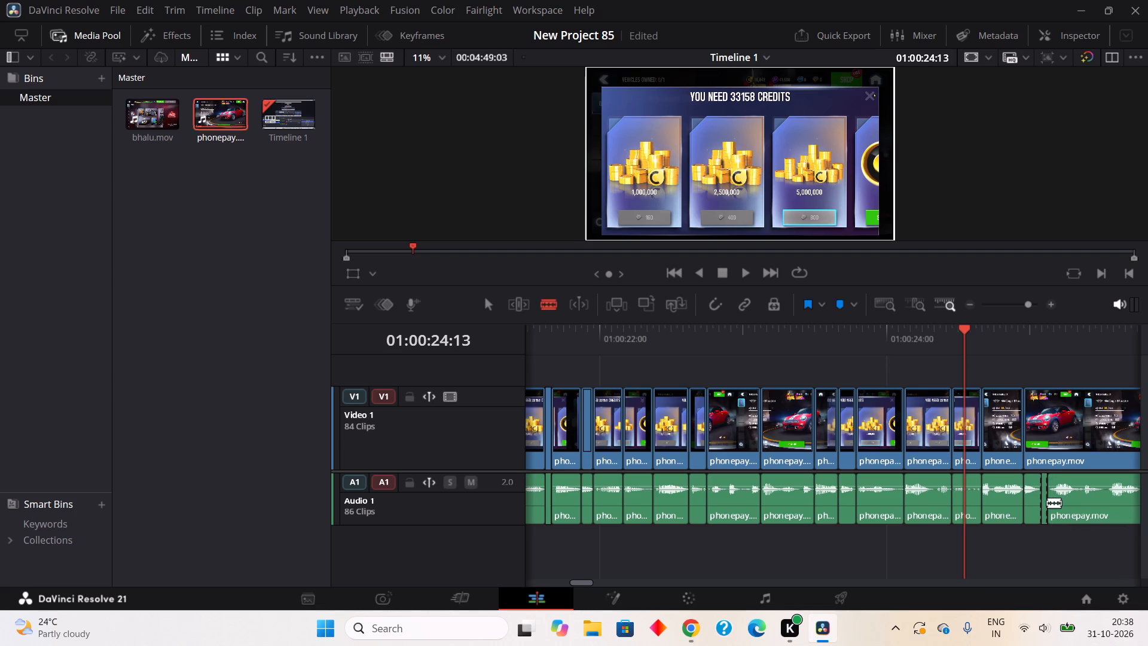
left_click(964, 240)
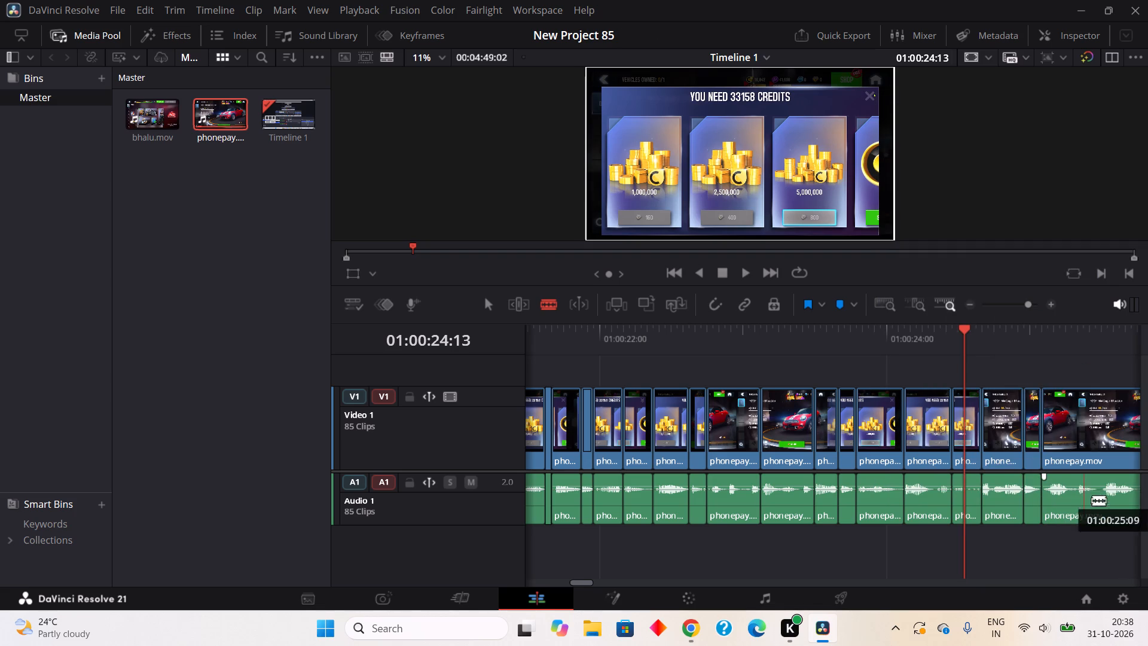
left_click(1101, 505)
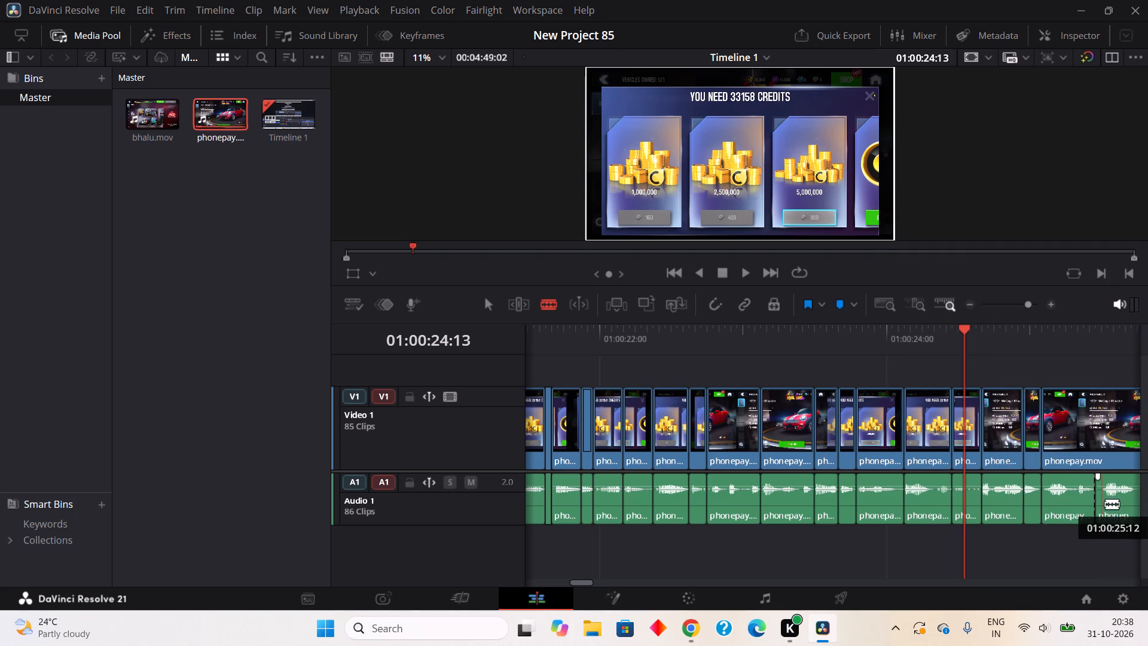
left_click(1105, 504)
right_click(1101, 504)
left_click(954, 240)
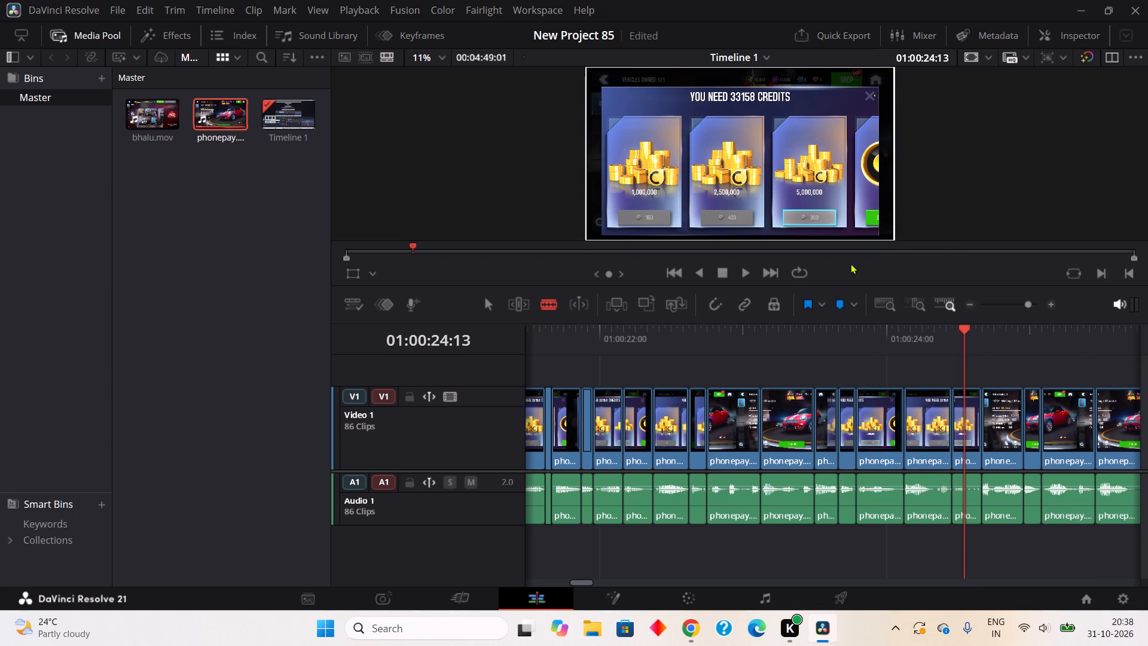
Play on to about 01:00:26:06, then blade and ripple cut the quiet audio gap from about 01:00:25:16 to 01:00:25:20.
left_click(743, 269)
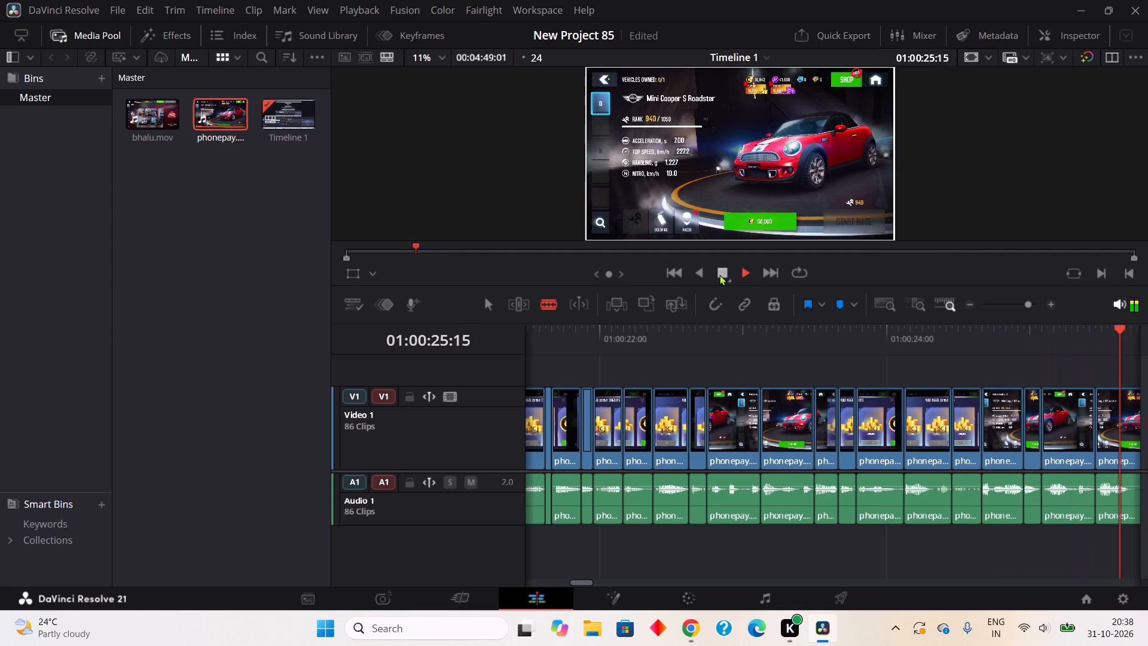
left_click(720, 274)
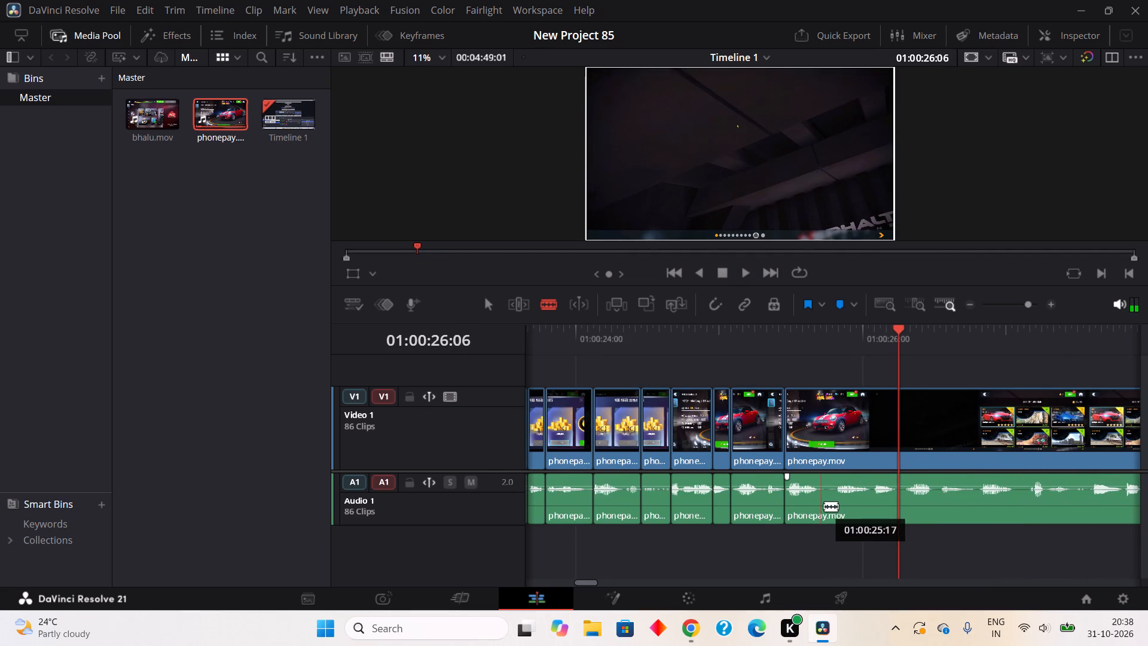
left_click(820, 504)
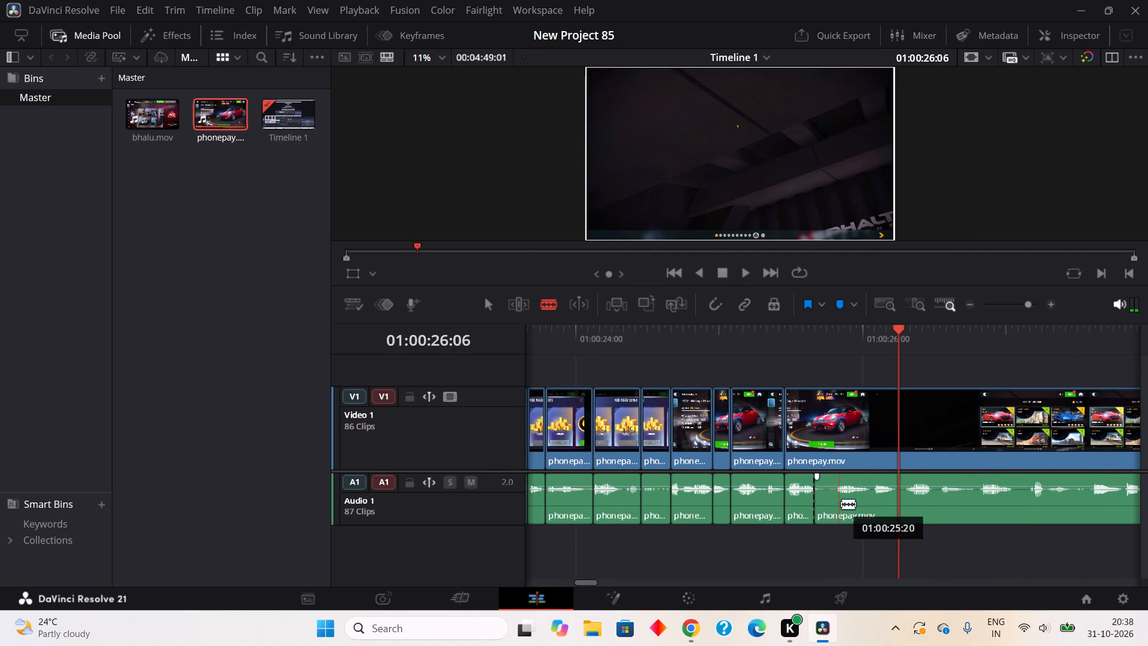
left_click(841, 504)
right_click(829, 504)
left_click(874, 239)
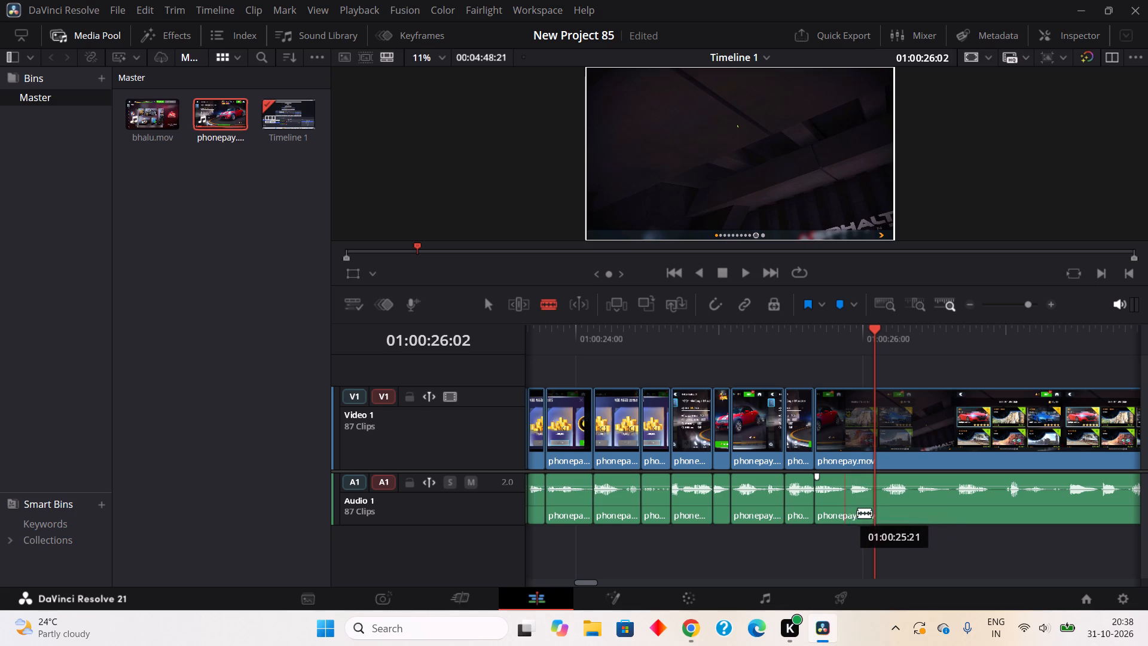
Blade and ripple cut the quiet audio gap from about 01:00:26:01 to 01:00:26:04, then the one from about 01:00:26:04 to 01:00:26:06.
left_click(874, 510)
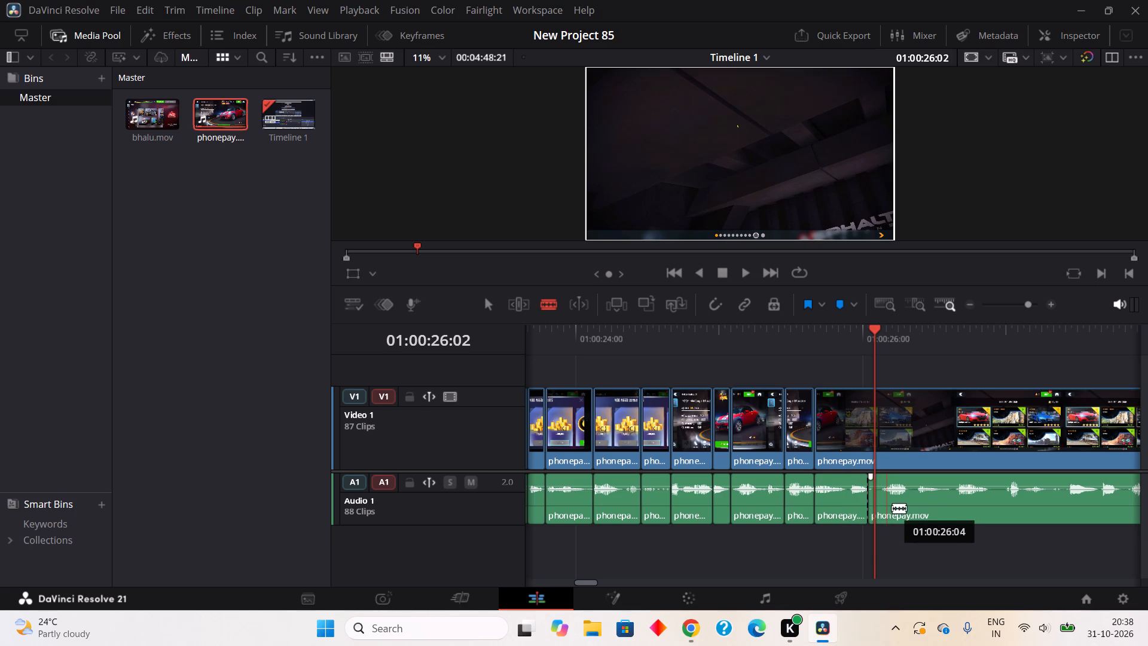
left_click(890, 507)
right_click(885, 502)
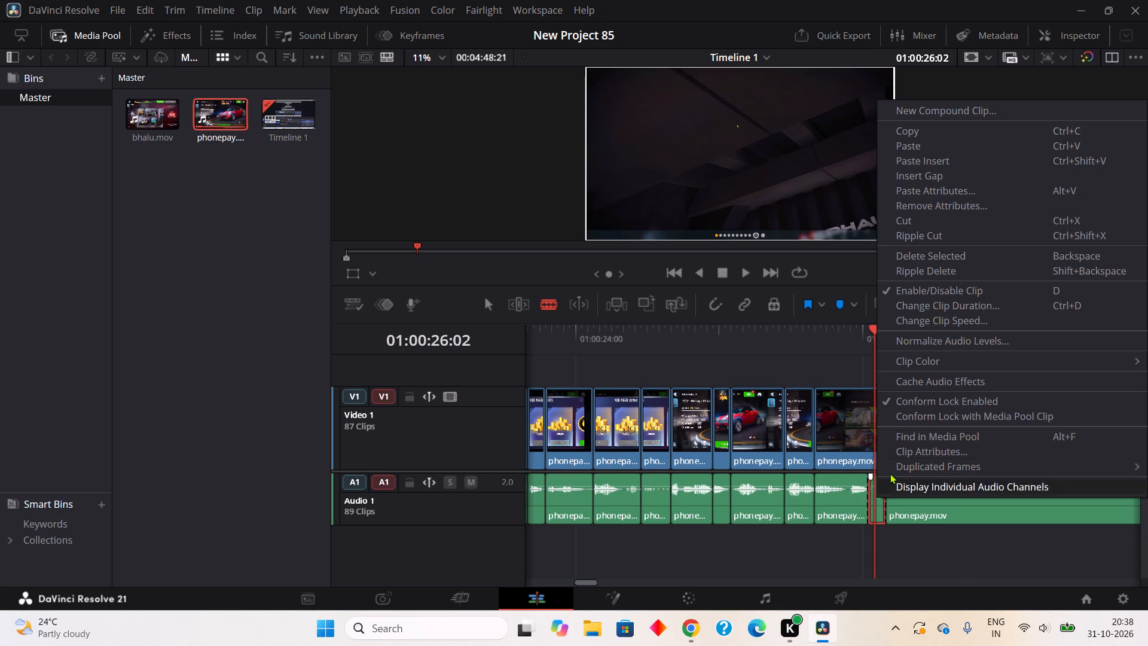
double_click(904, 238)
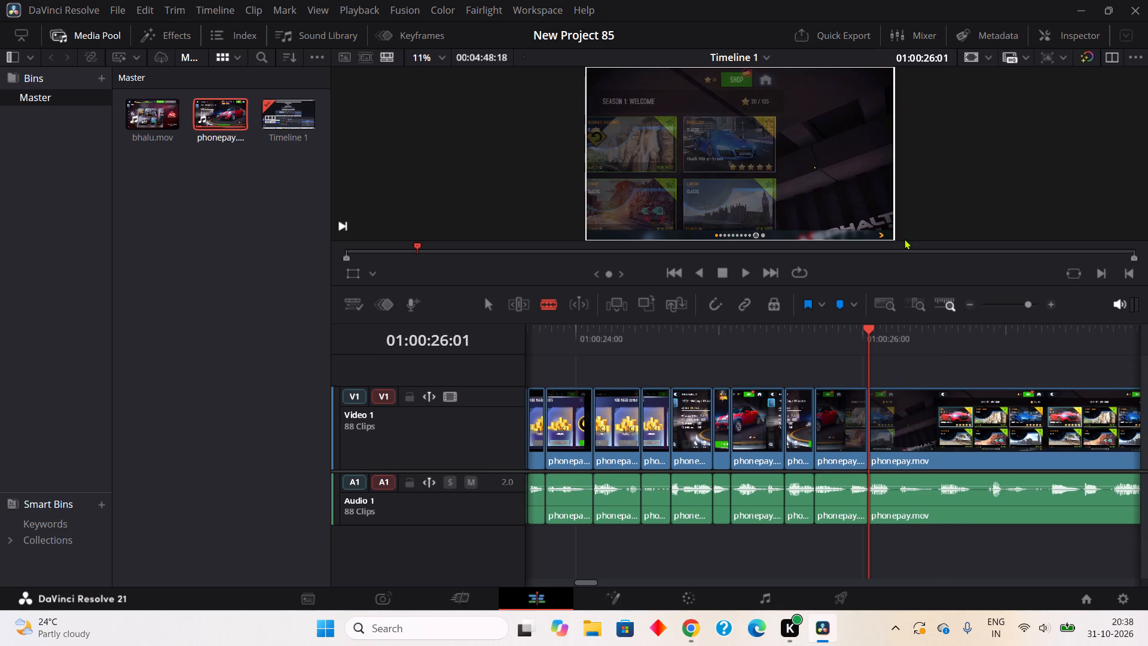
left_click(891, 509)
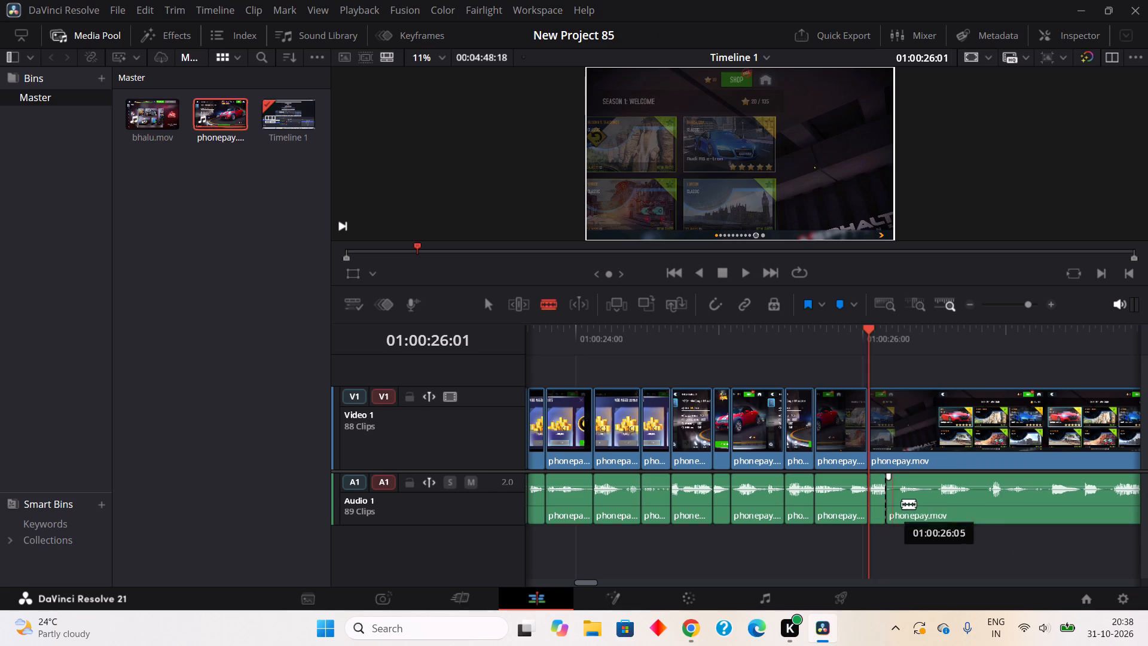
left_click(903, 504)
right_click(889, 510)
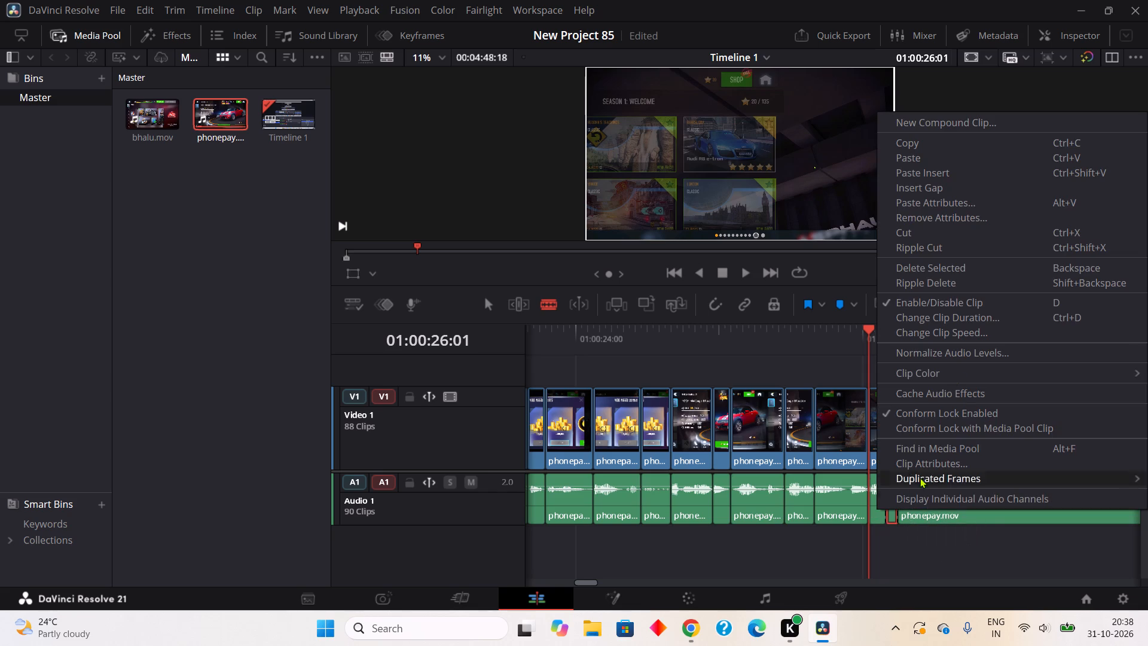
left_click(934, 244)
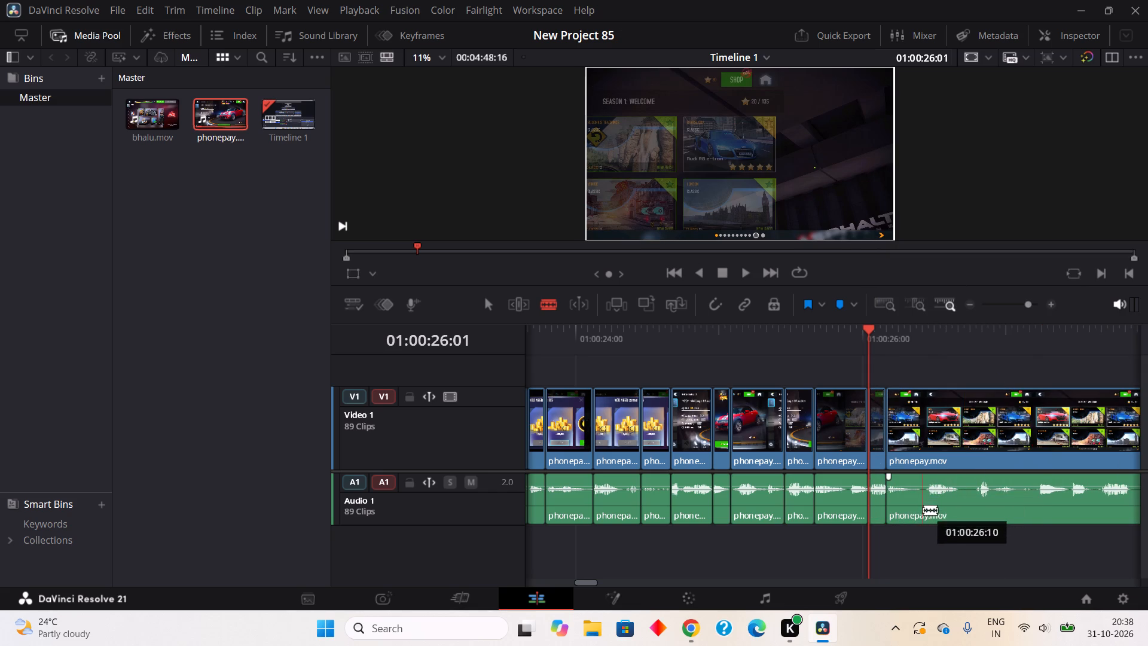
Split out the quiet audio gap from about 01:00:26:09 to 01:00:26:11 and ripple cut it.
left_click(922, 511)
left_click(932, 504)
right_click(914, 511)
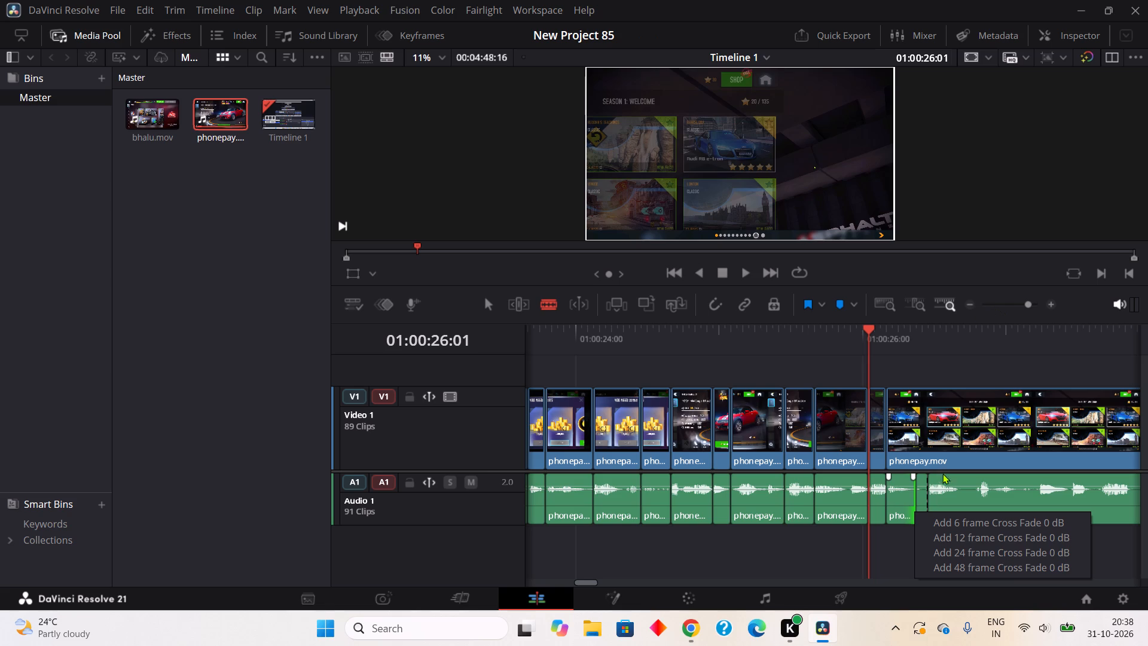
right_click(929, 493)
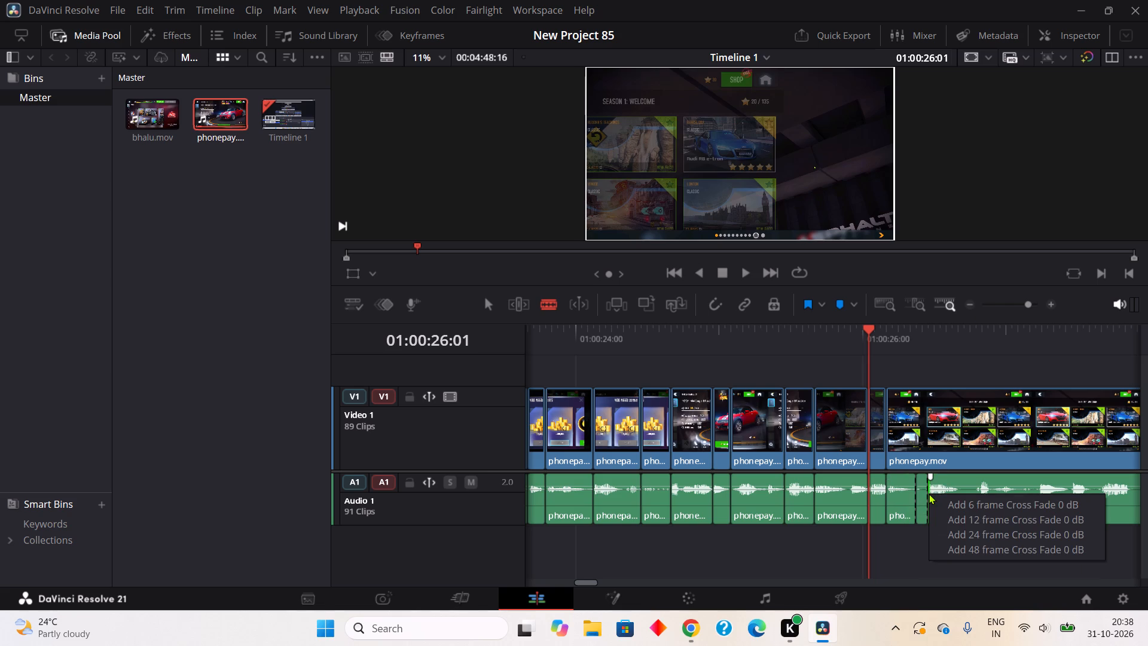
right_click(914, 493)
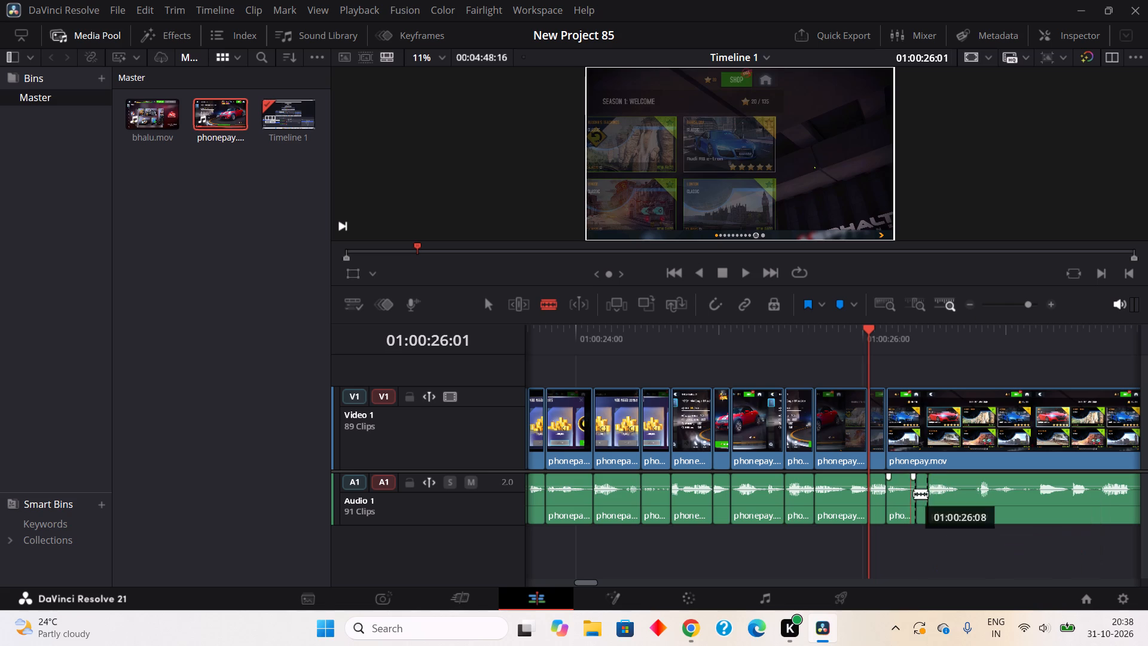
right_click(927, 488)
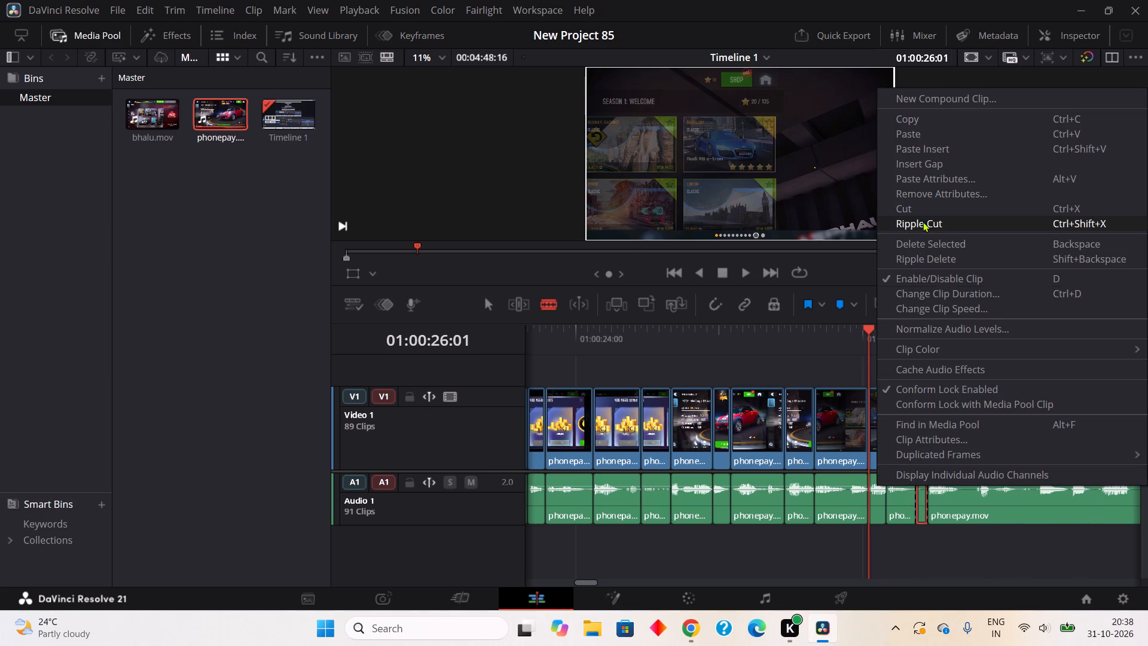
left_click(923, 221)
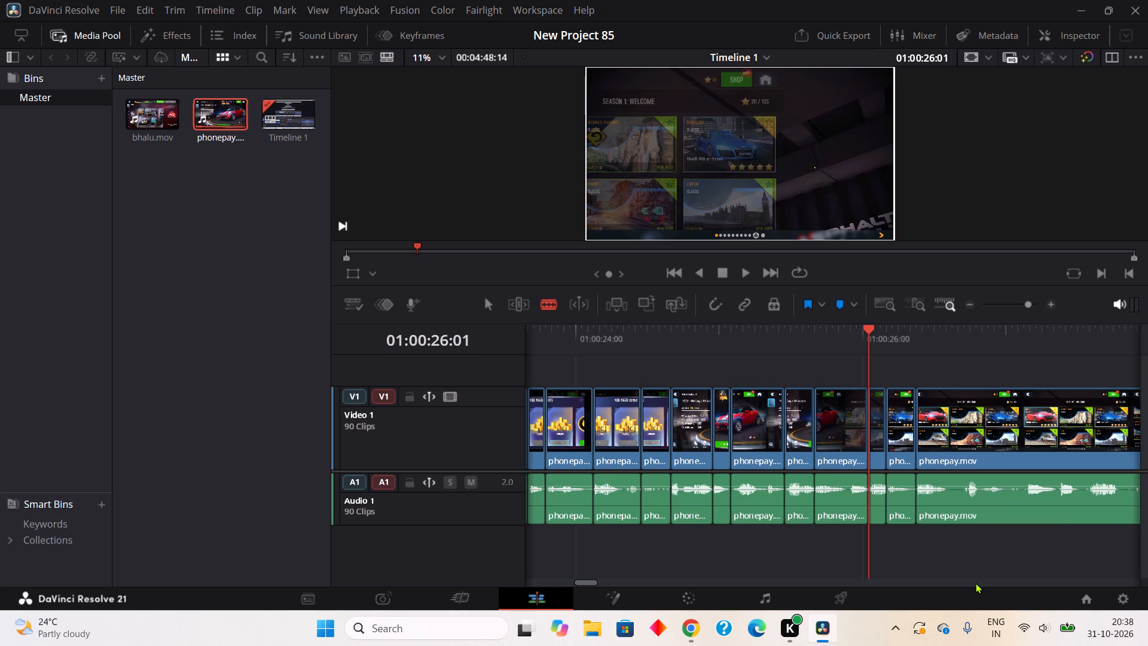
Blade and ripple cut the quiet audio gap from about 01:00:26:14 to 01:00:26:17.
left_click(949, 504)
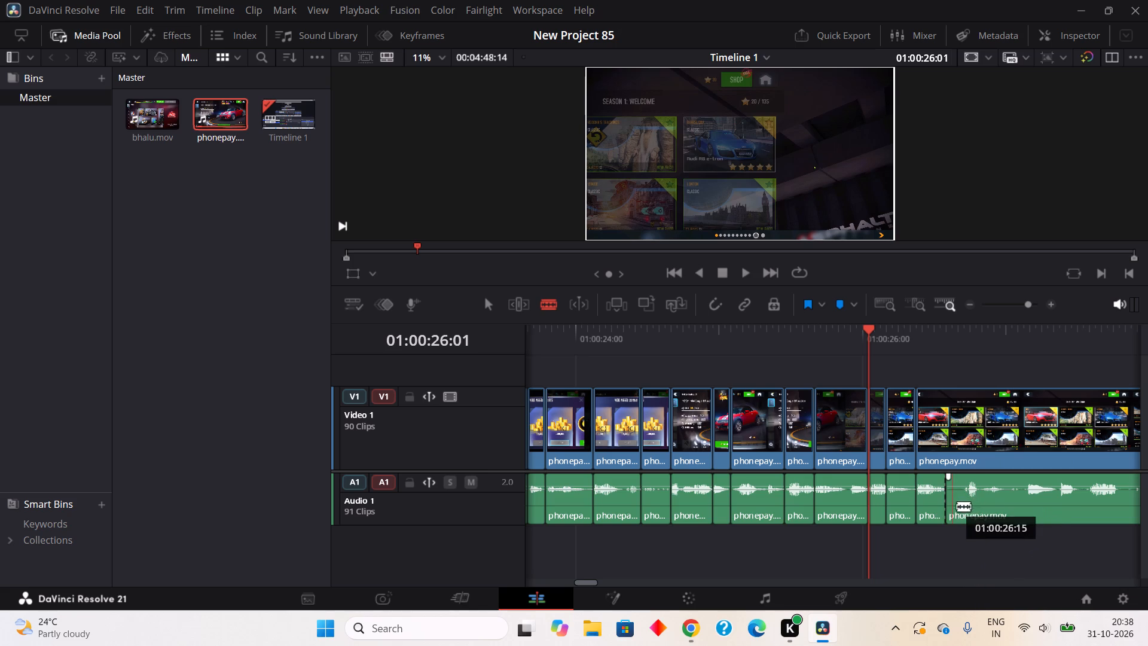
left_click(966, 509)
right_click(957, 508)
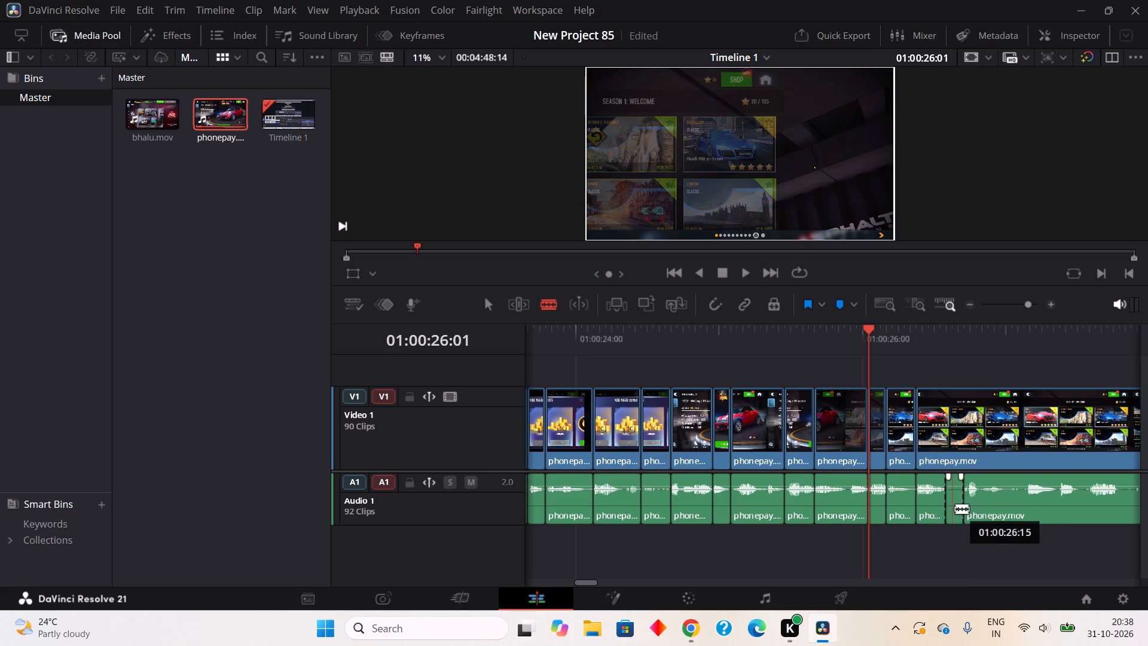
left_click(924, 249)
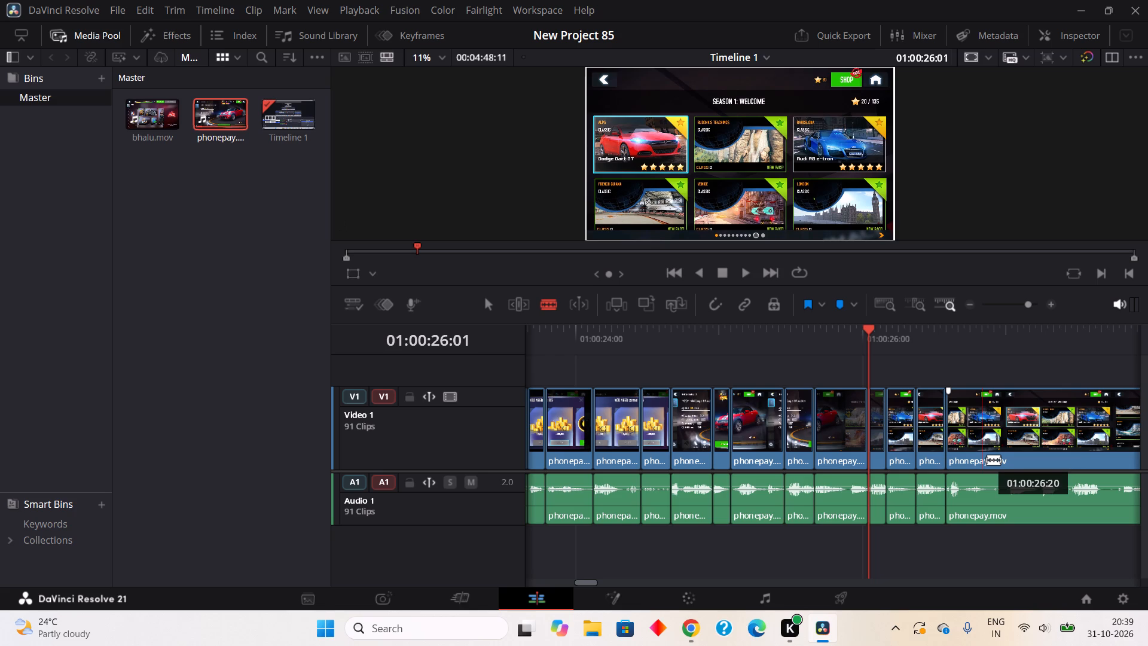
Split out the quiet audio piece from about 01:00:26:21 to 01:00:27:00 and remove it with a plain Cut.
left_click(990, 509)
left_click(1011, 516)
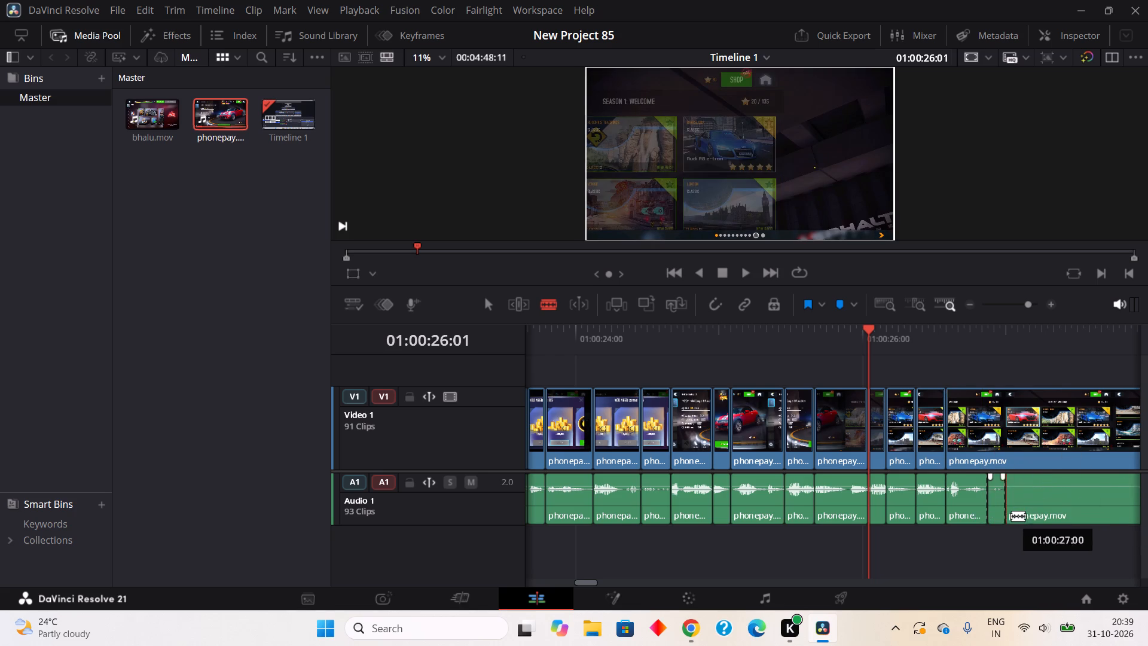
right_click(1002, 508)
left_click(942, 237)
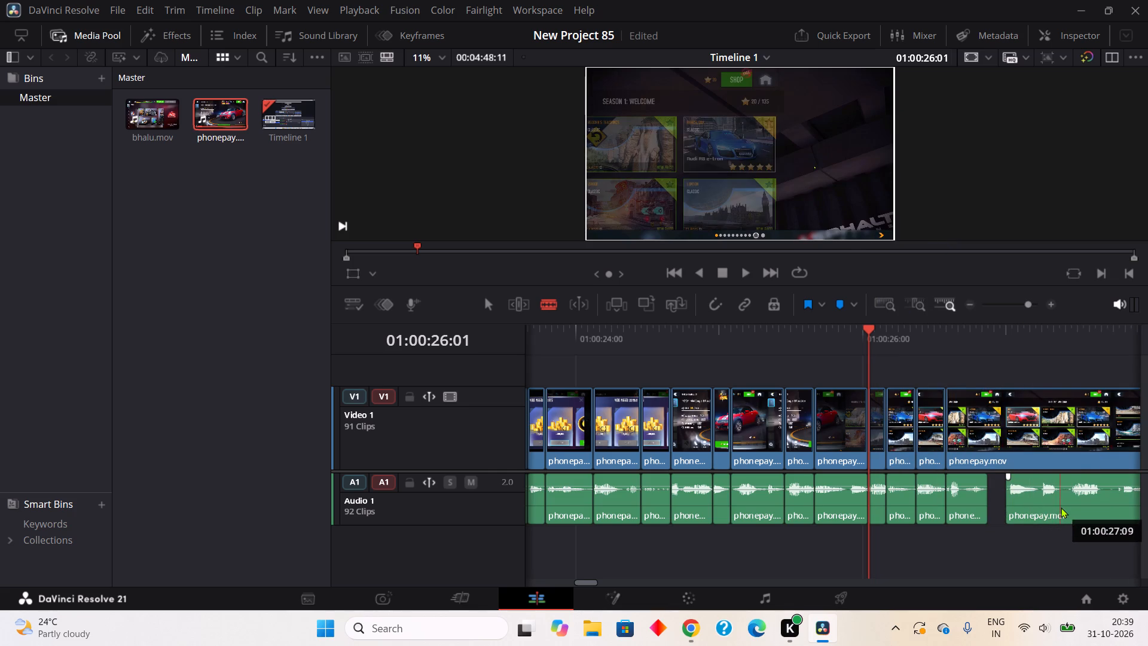
Blade and ripple cut the quiet audio gap from about 01:00:27:09 to 01:00:27:11, then the one from about 01:00:27:14 to 01:00:27:17.
left_click(1061, 507)
left_click(1073, 505)
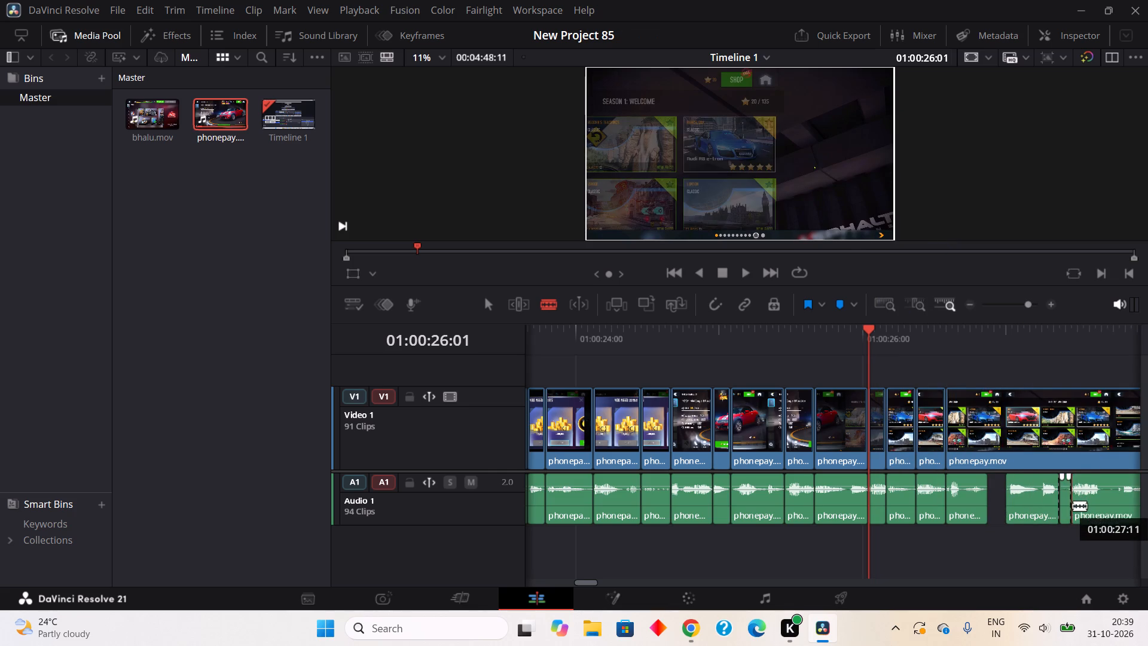
right_click(1068, 504)
left_click(976, 243)
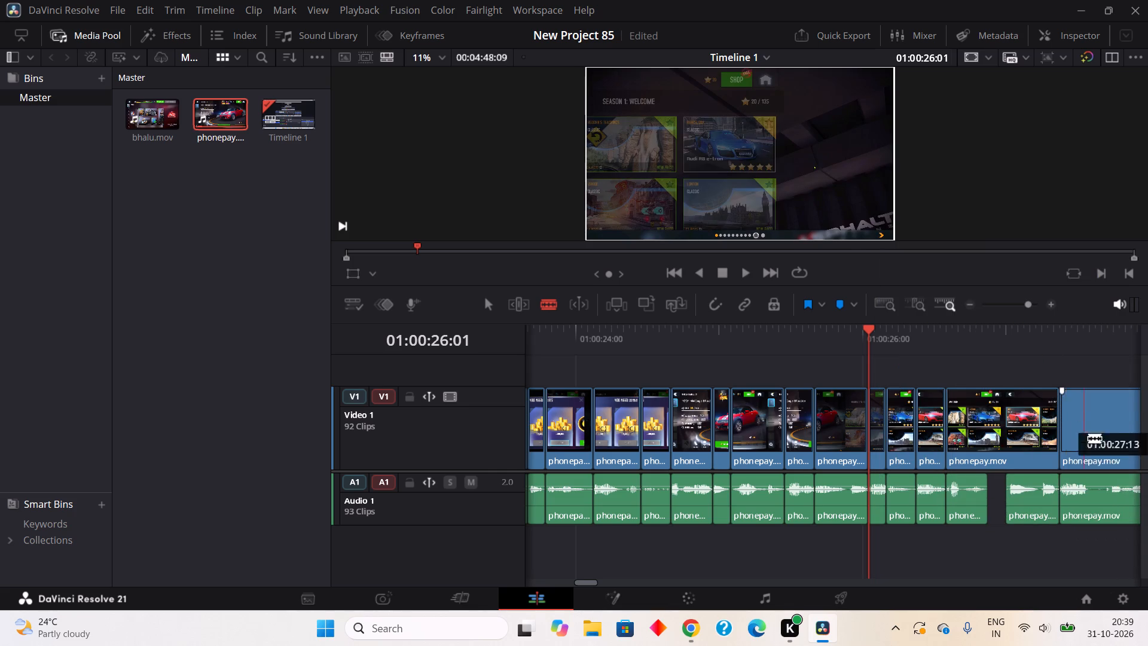
left_click(1095, 505)
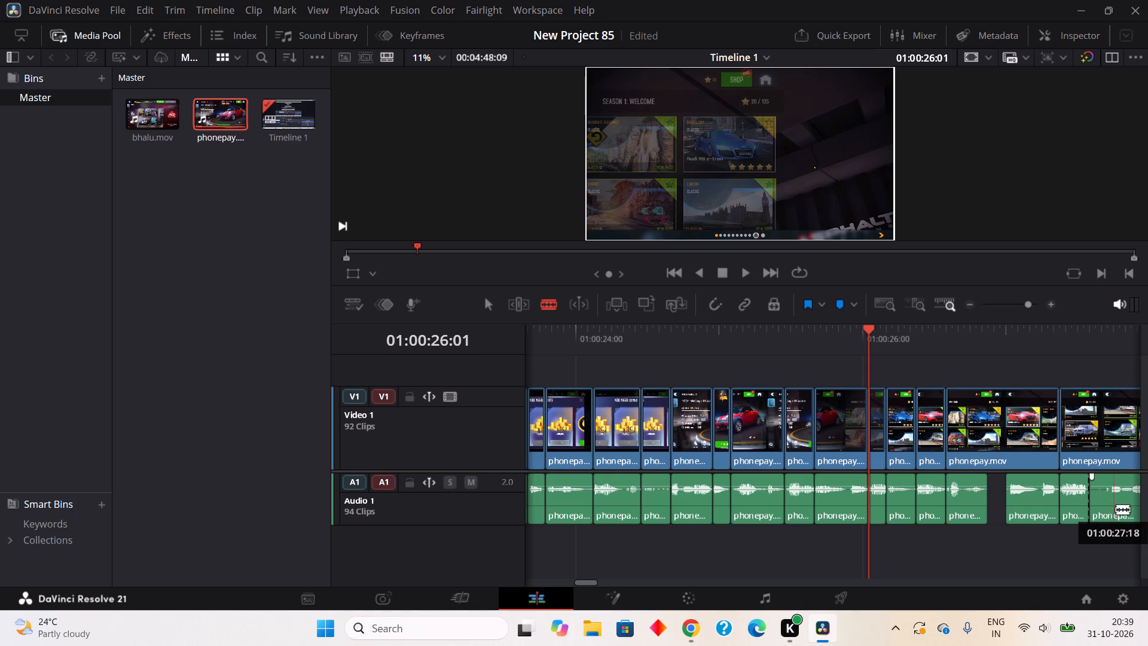
left_click(1110, 511)
right_click(1101, 506)
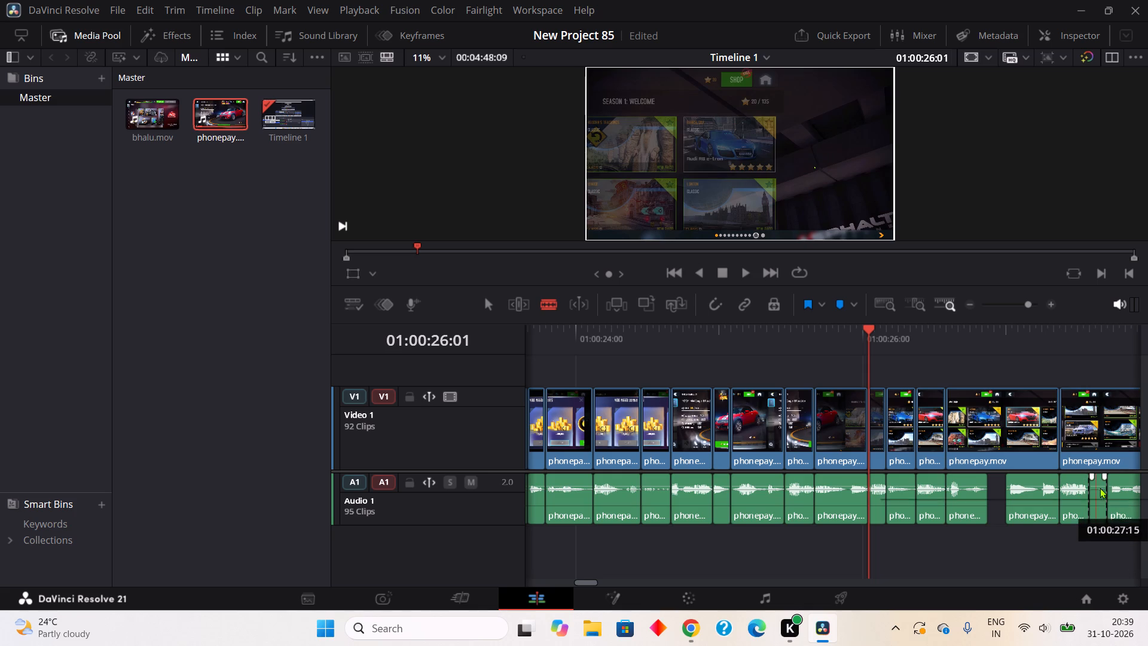
left_click(954, 237)
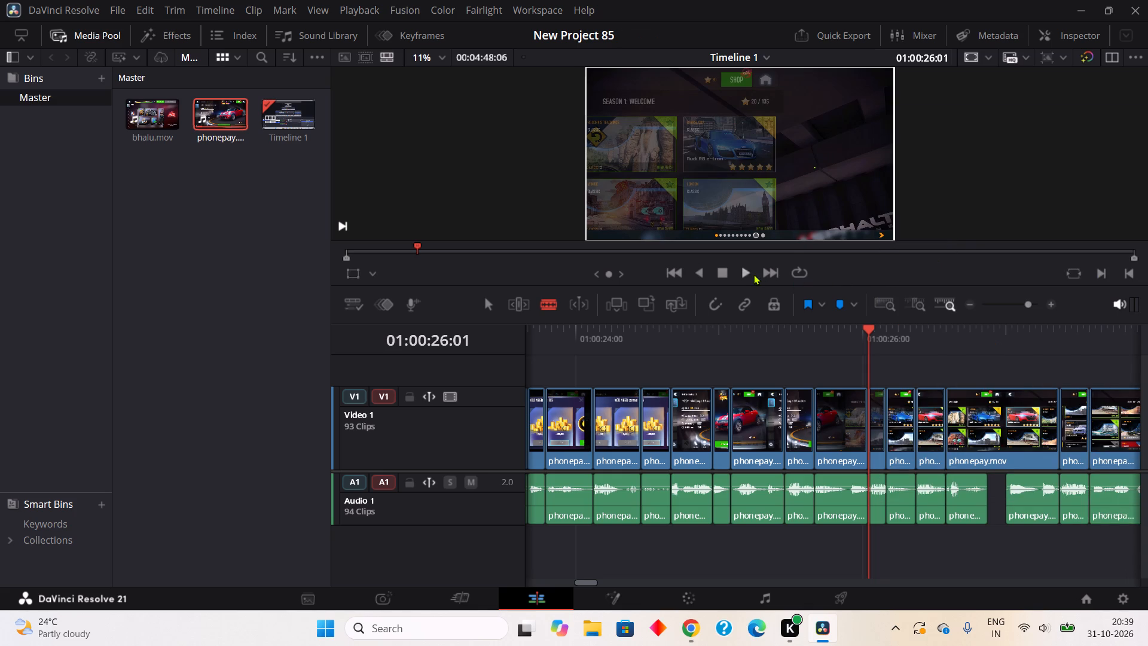
Play on to about 01:00:28:09, then blade and ripple cut the one-frame quiet audio gap at about 01:00:27:21.
left_click(747, 270)
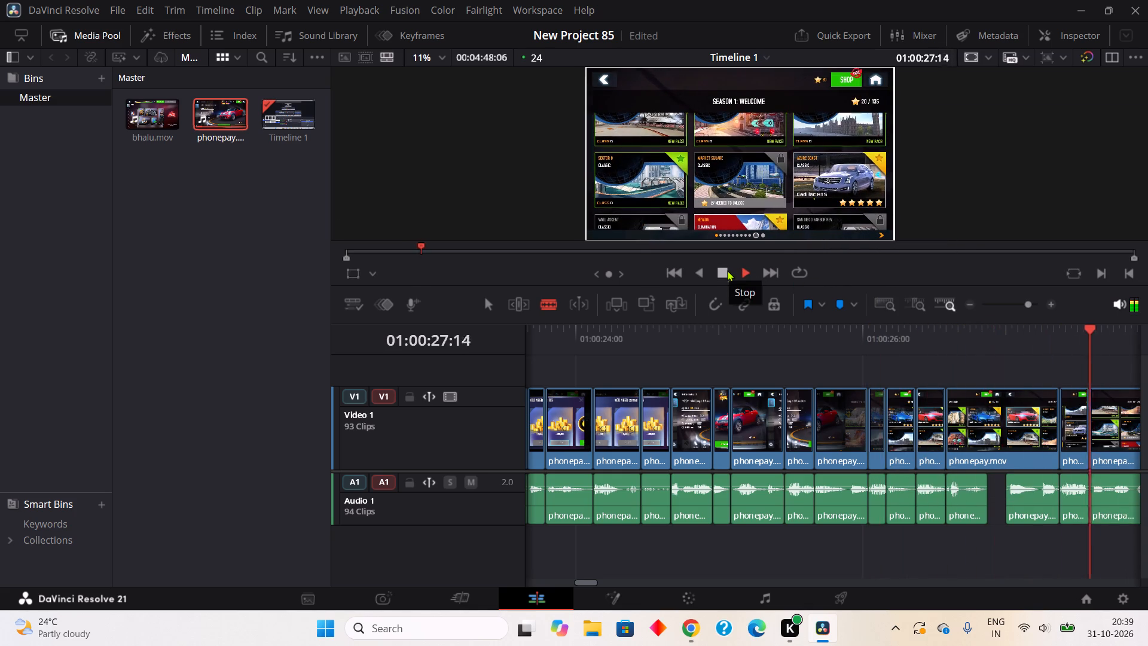
double_click(727, 270)
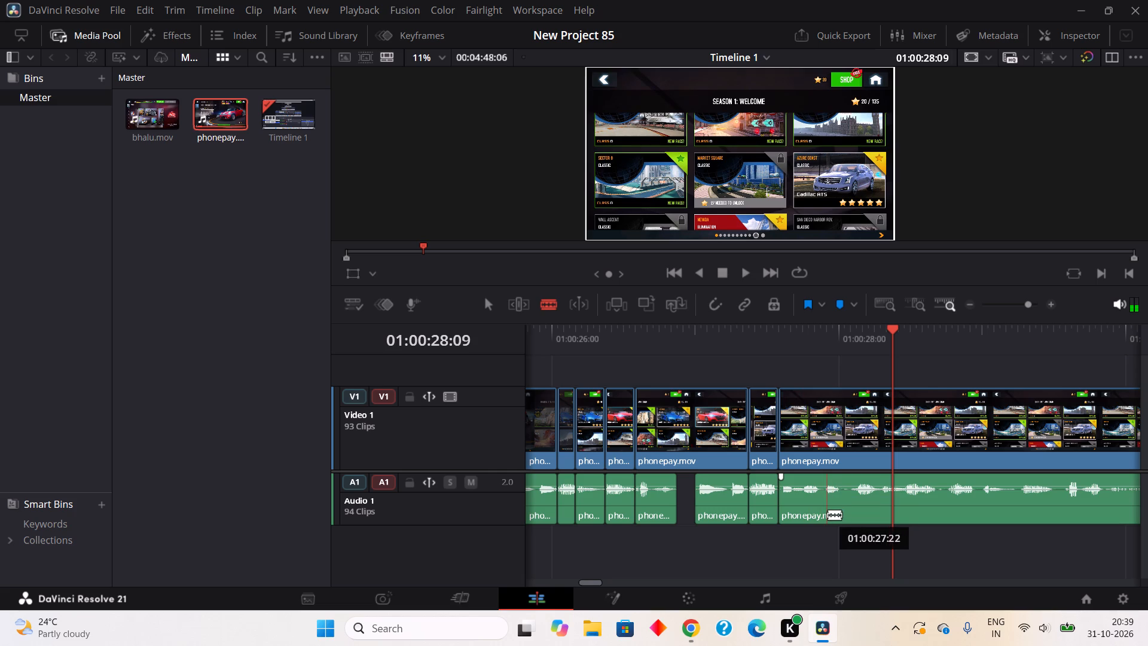
left_click(822, 505)
left_click(831, 499)
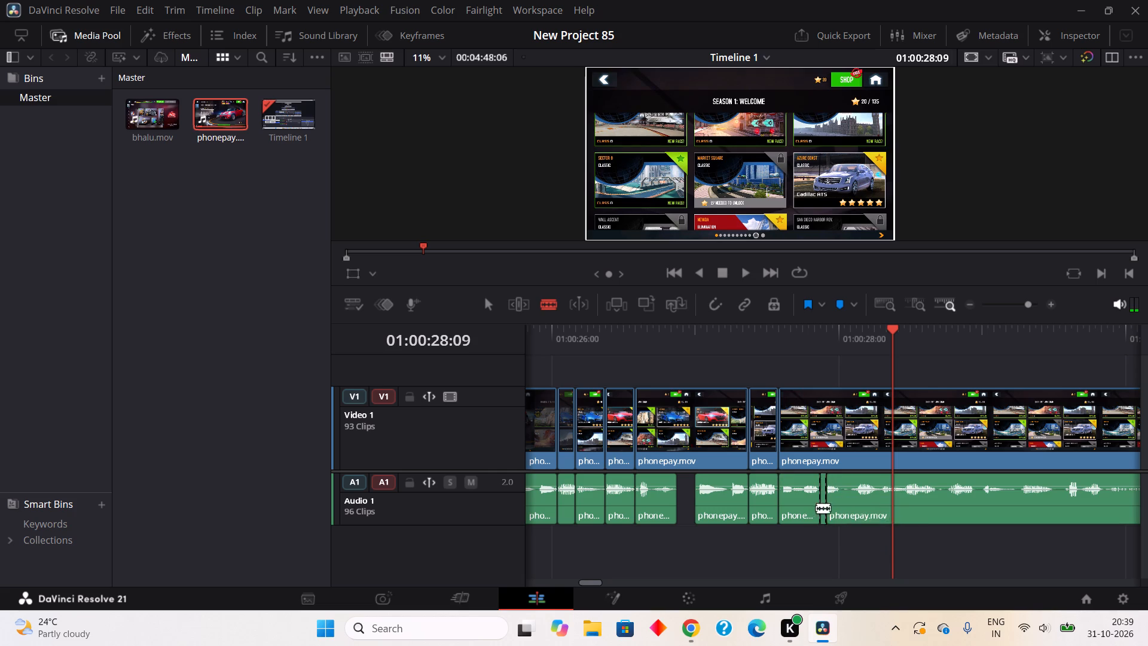
right_click(823, 511)
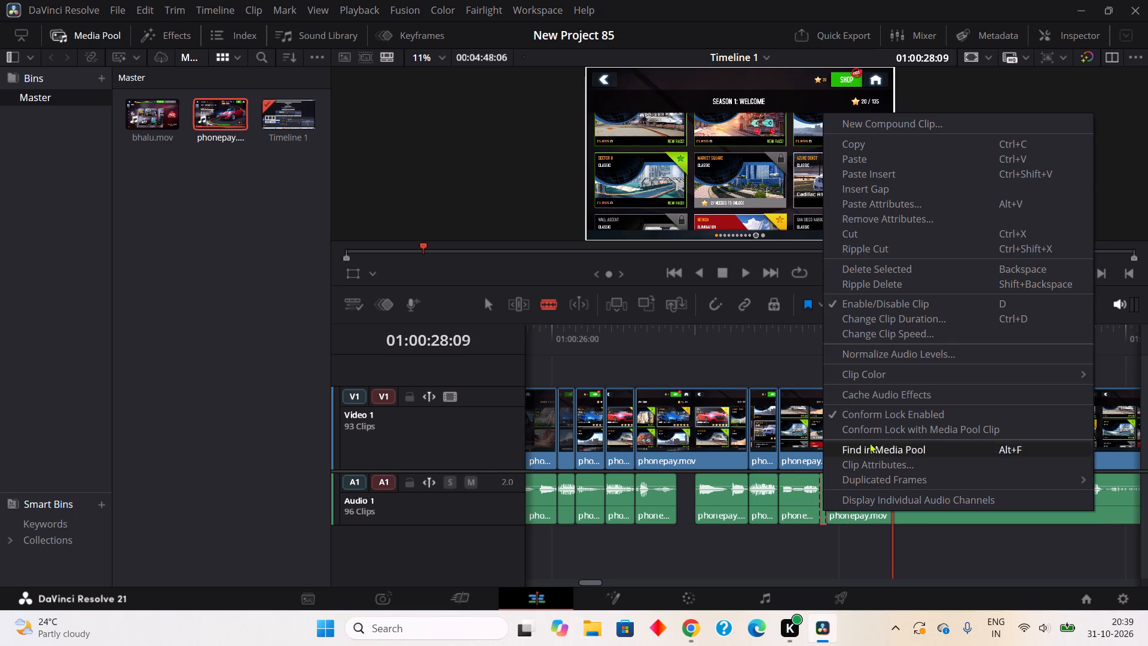
left_click(944, 246)
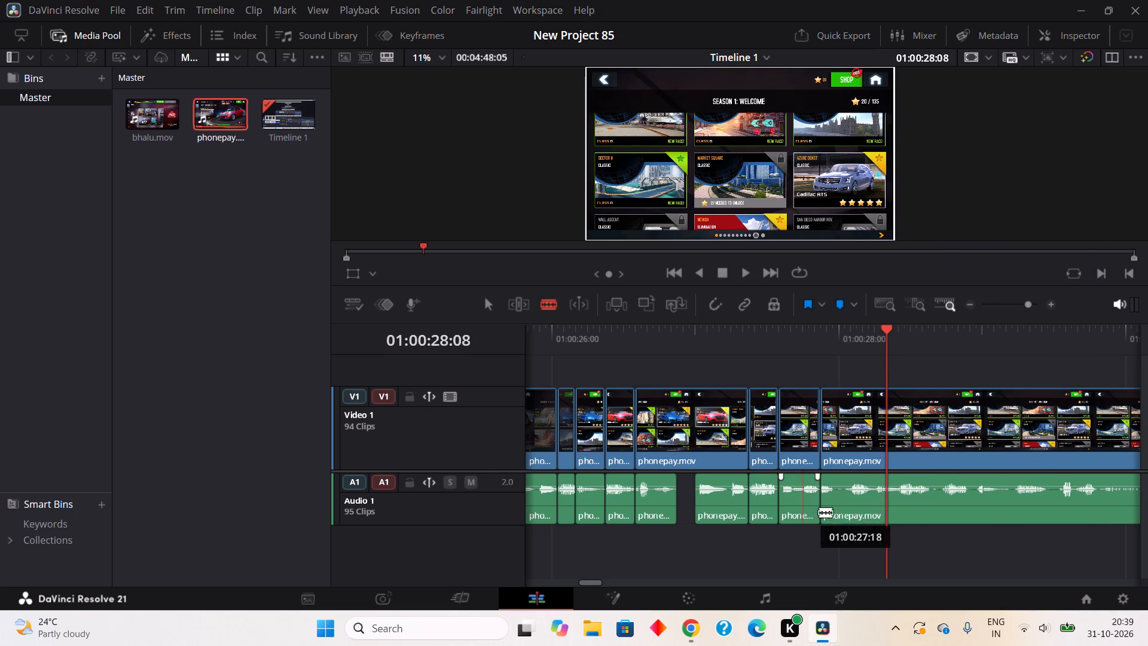
Blade and ripple cut the quiet audio gap from about 01:00:27:23 to 01:00:28:01, then the one from about 01:00:28:13 to 01:00:28:15.
left_click(838, 495)
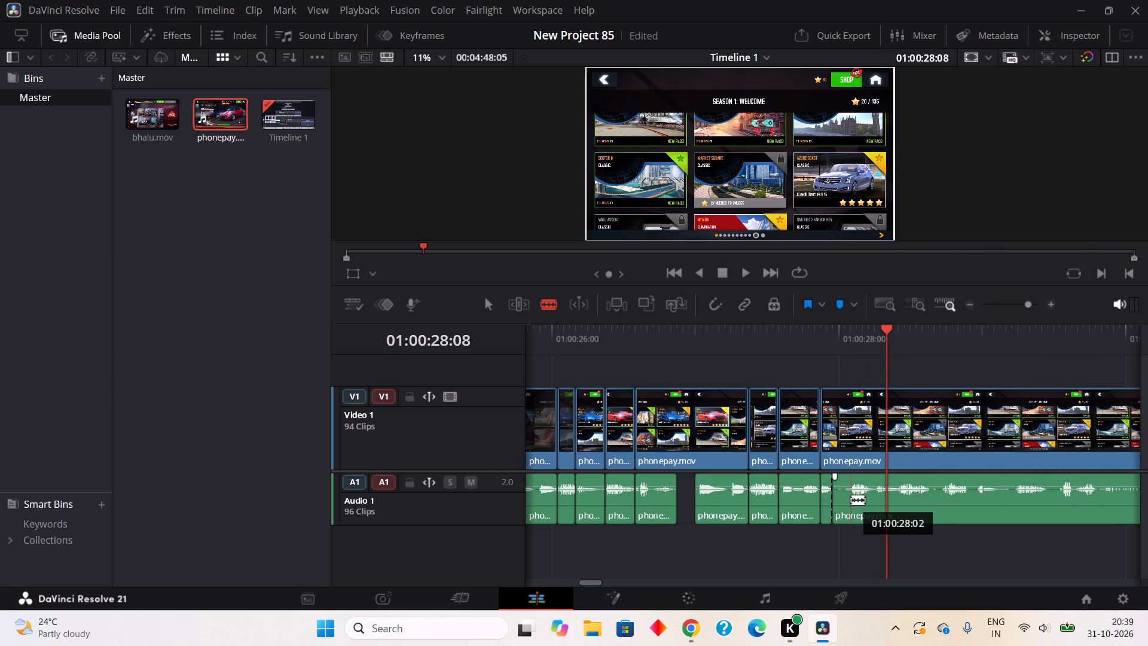
left_click(845, 502)
right_click(838, 500)
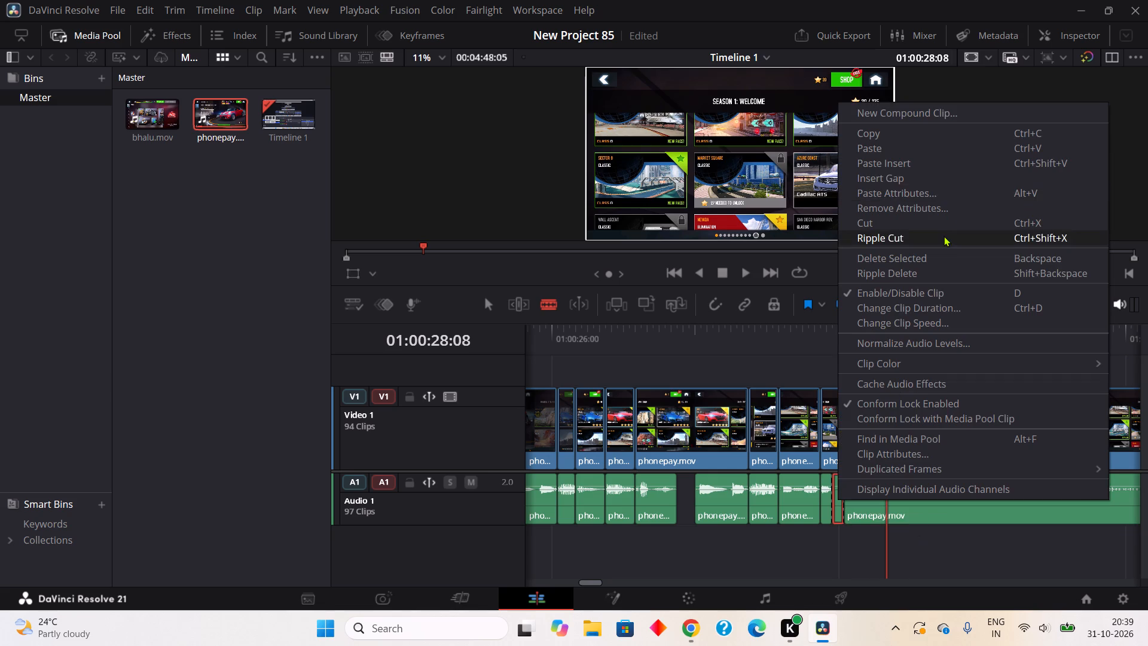
left_click(942, 239)
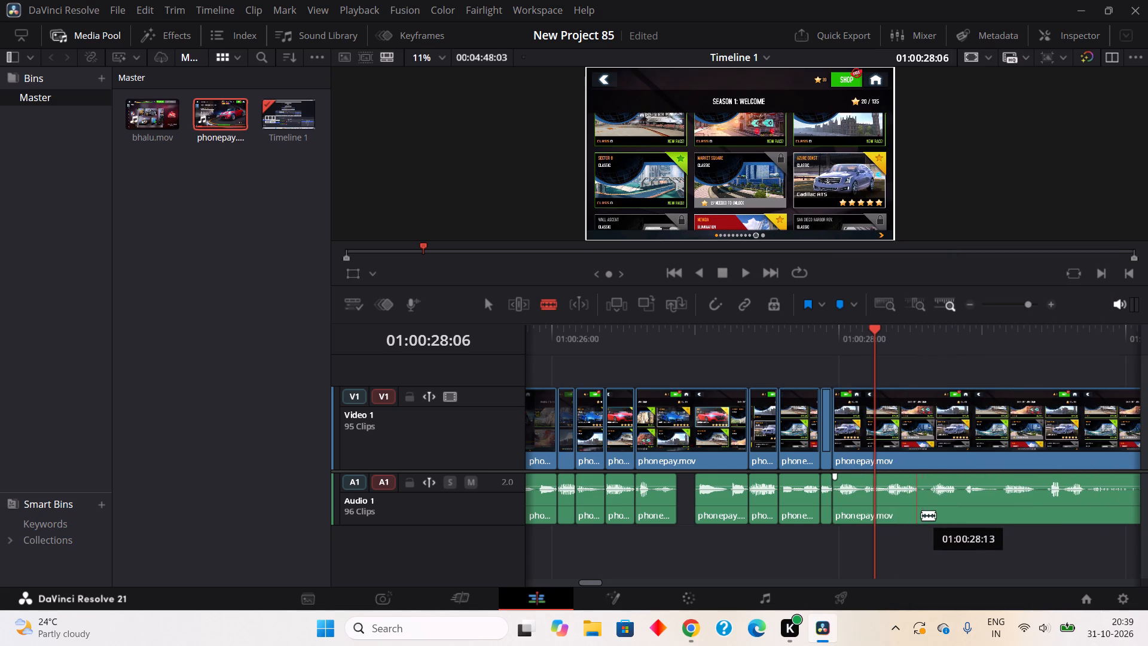
left_click(921, 515)
left_click(934, 508)
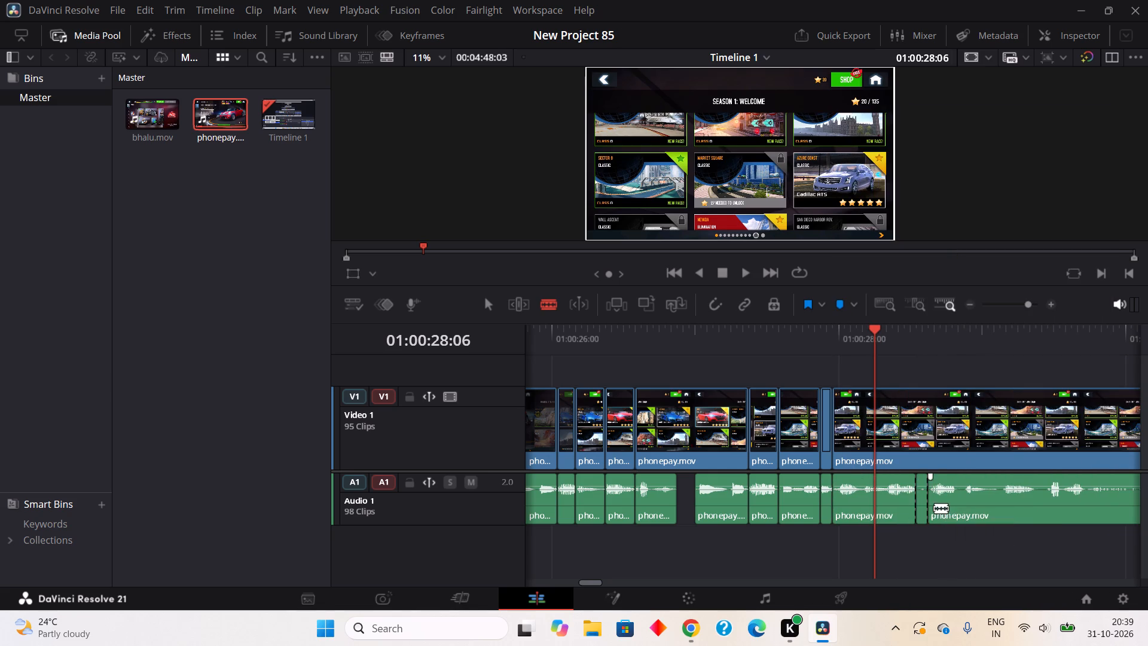
right_click(923, 505)
left_click(928, 241)
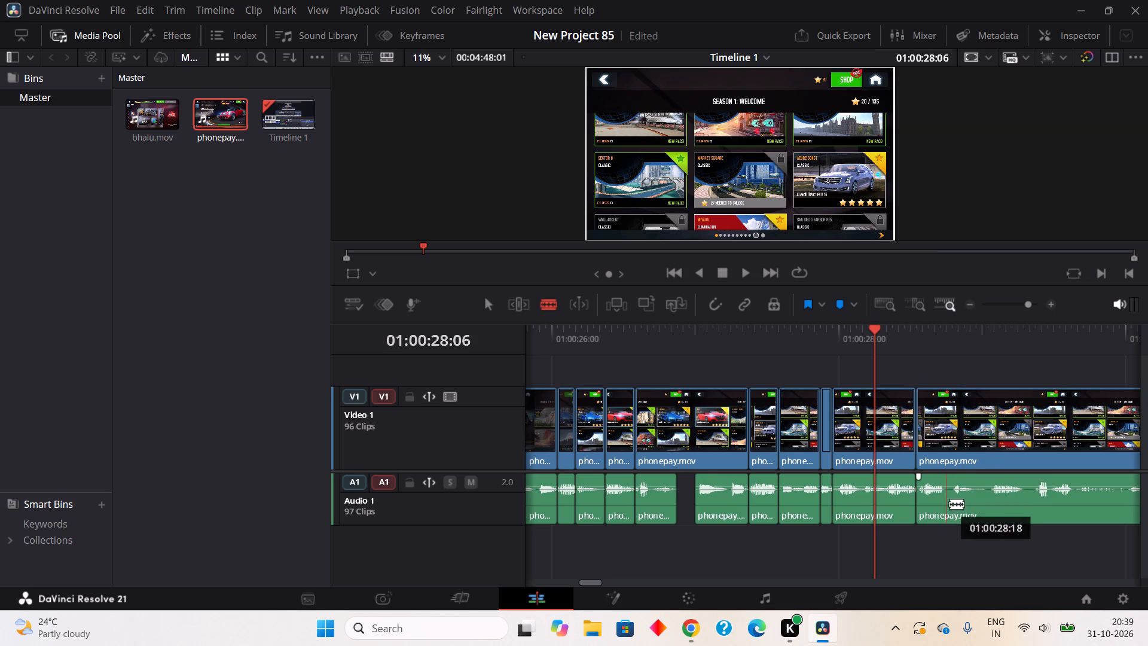
Blade and ripple cut the quiet audio gap from about 01:00:28:17 to 01:00:28:19, then the one-frame gap at about 01:00:28:22.
left_click(945, 498)
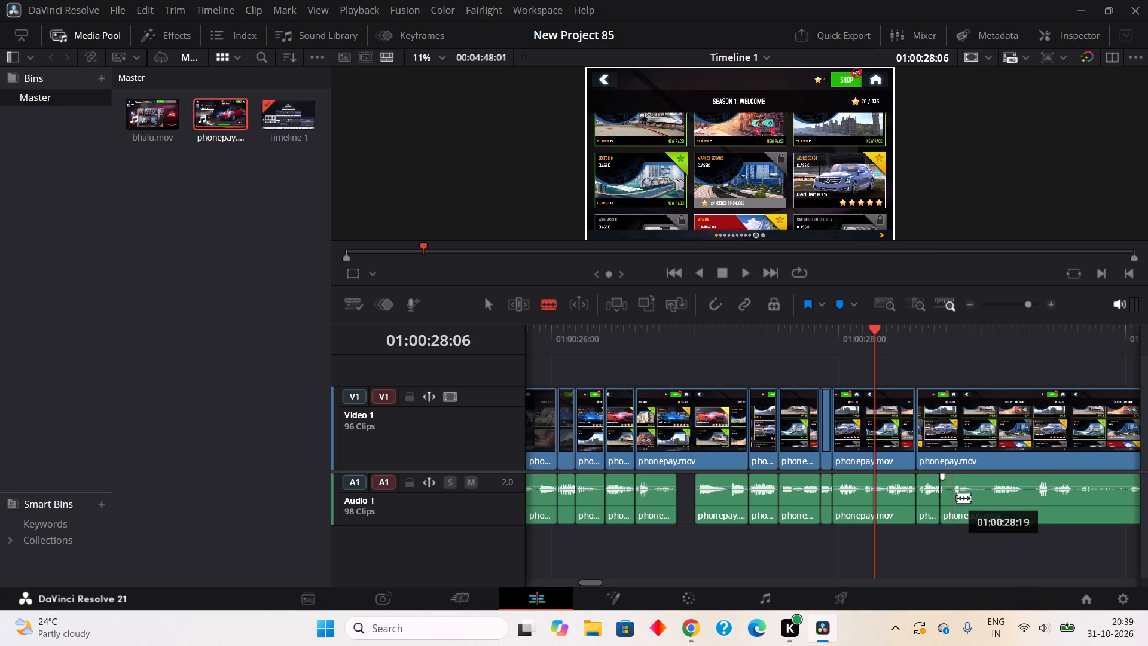
double_click(957, 498)
right_click(947, 501)
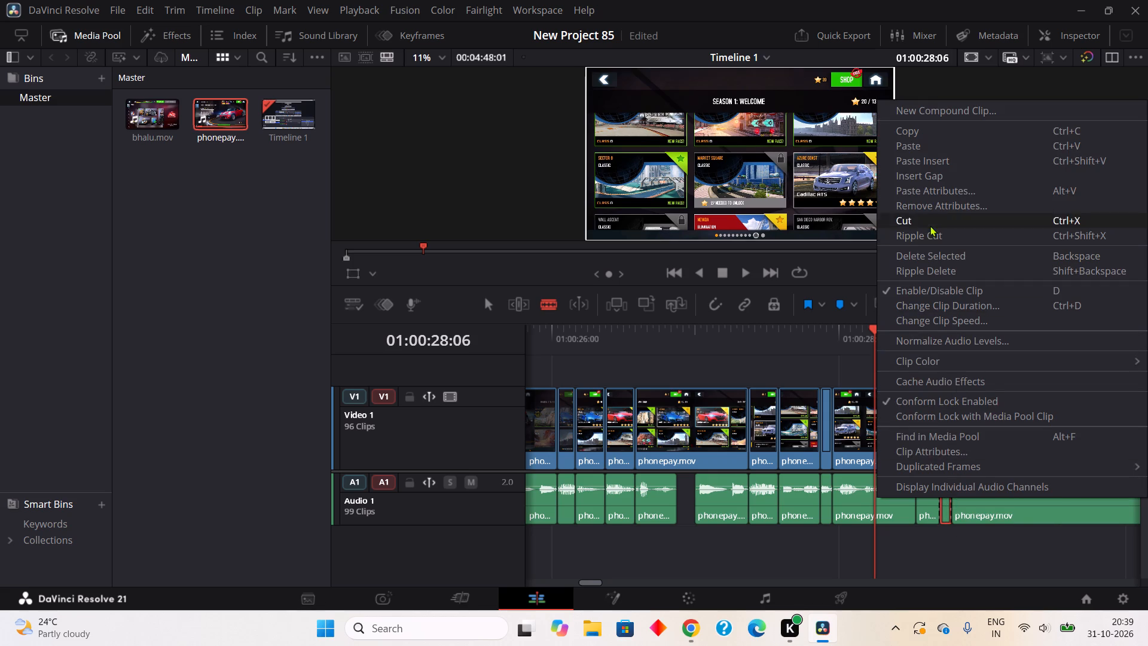
left_click(930, 240)
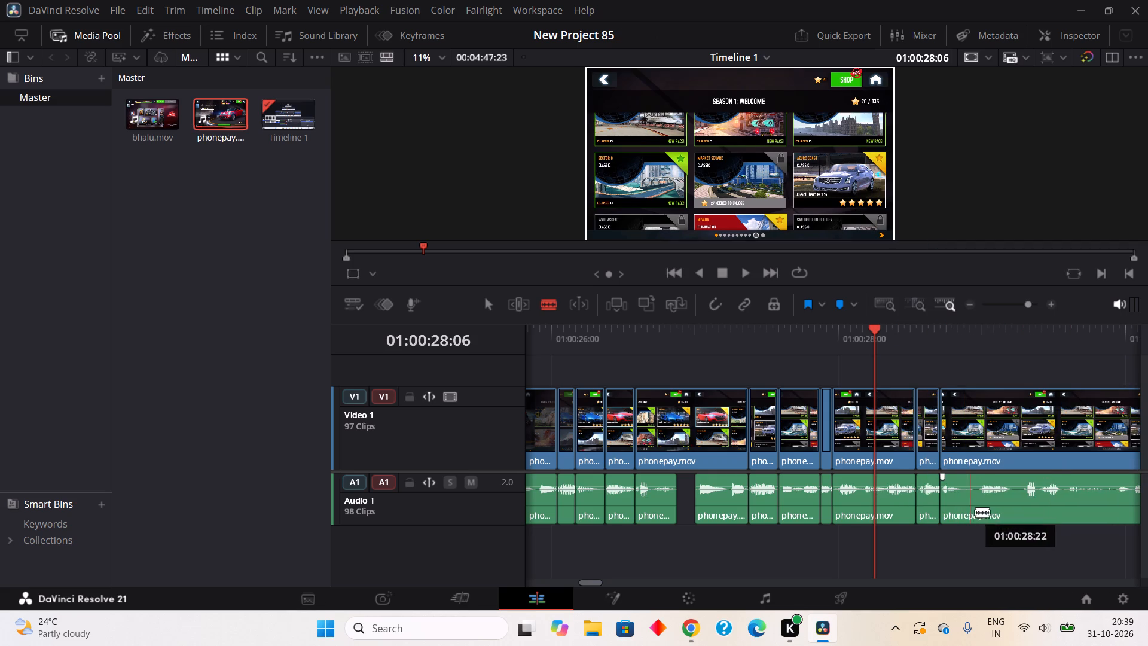
left_click(978, 512)
left_click(970, 502)
right_click(970, 502)
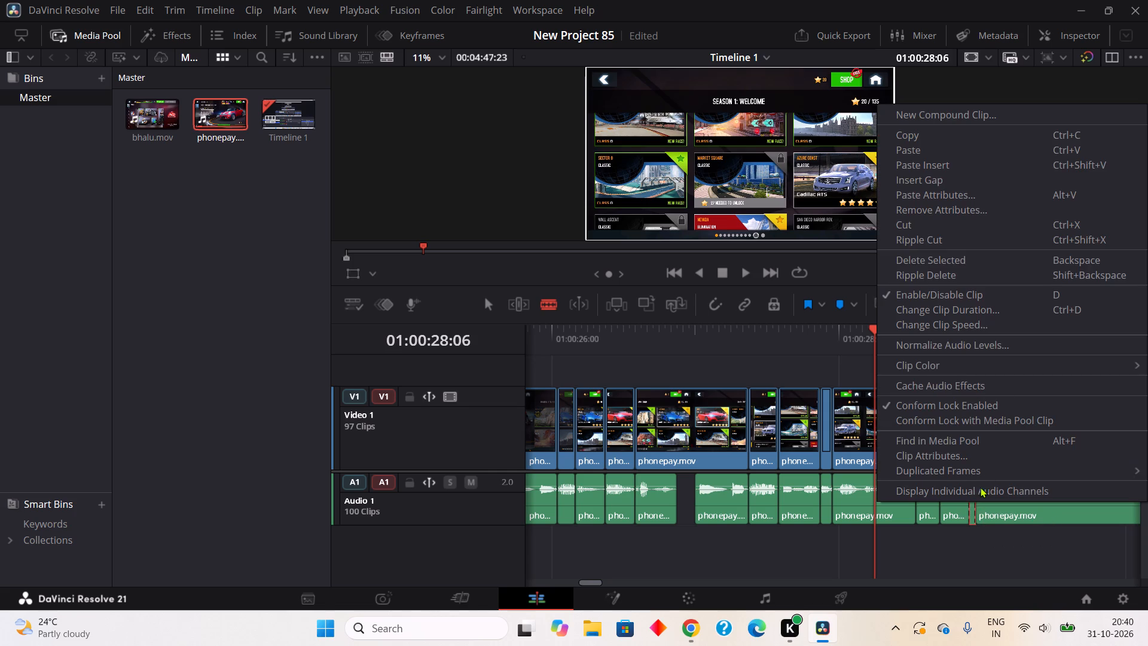
left_click(916, 233)
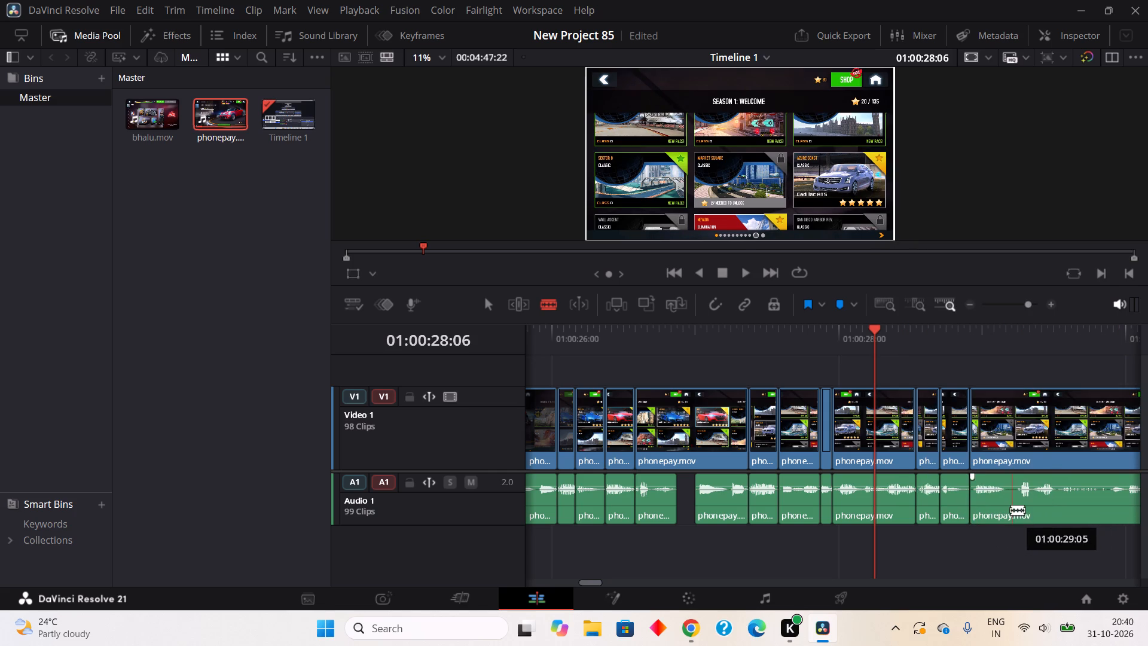
Blade and ripple cut the quiet audio gap from about 01:00:29:03 to 01:00:29:06, then the one from about 01:00:29:16 to 01:00:29:19.
left_click(1006, 506)
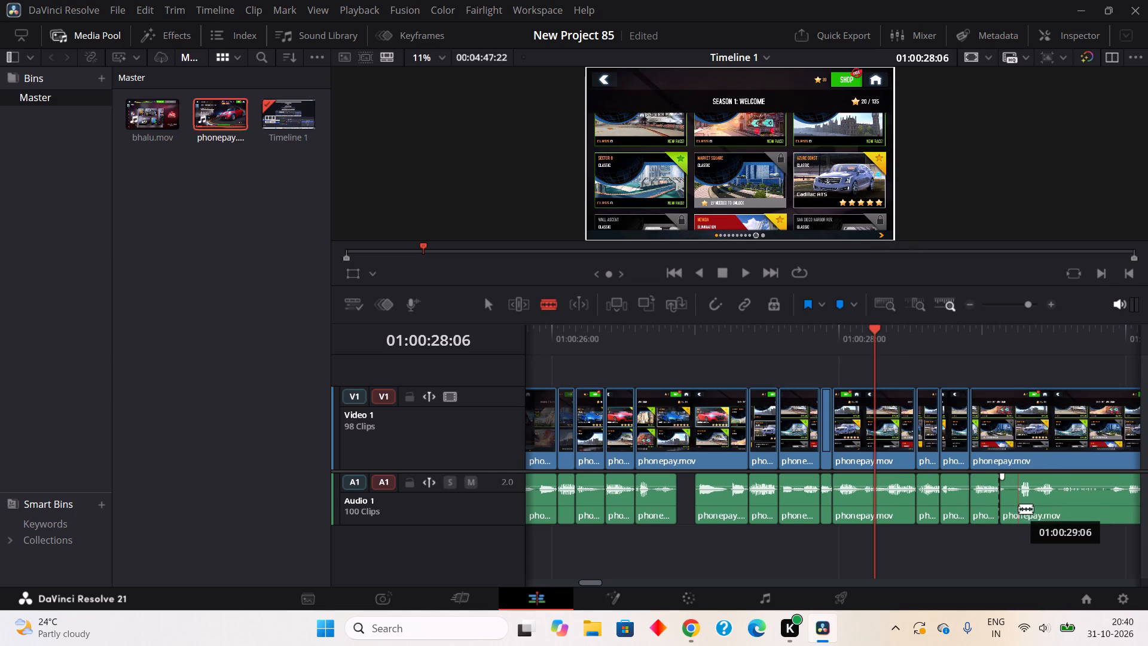
left_click(1019, 508)
right_click(1010, 506)
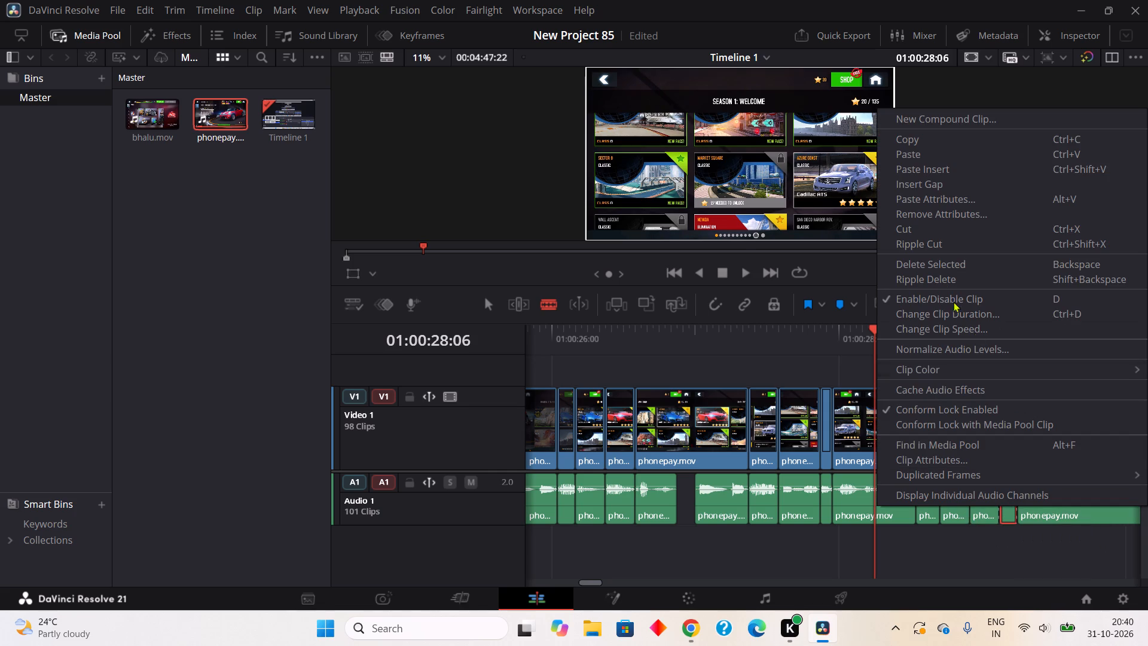
left_click(935, 249)
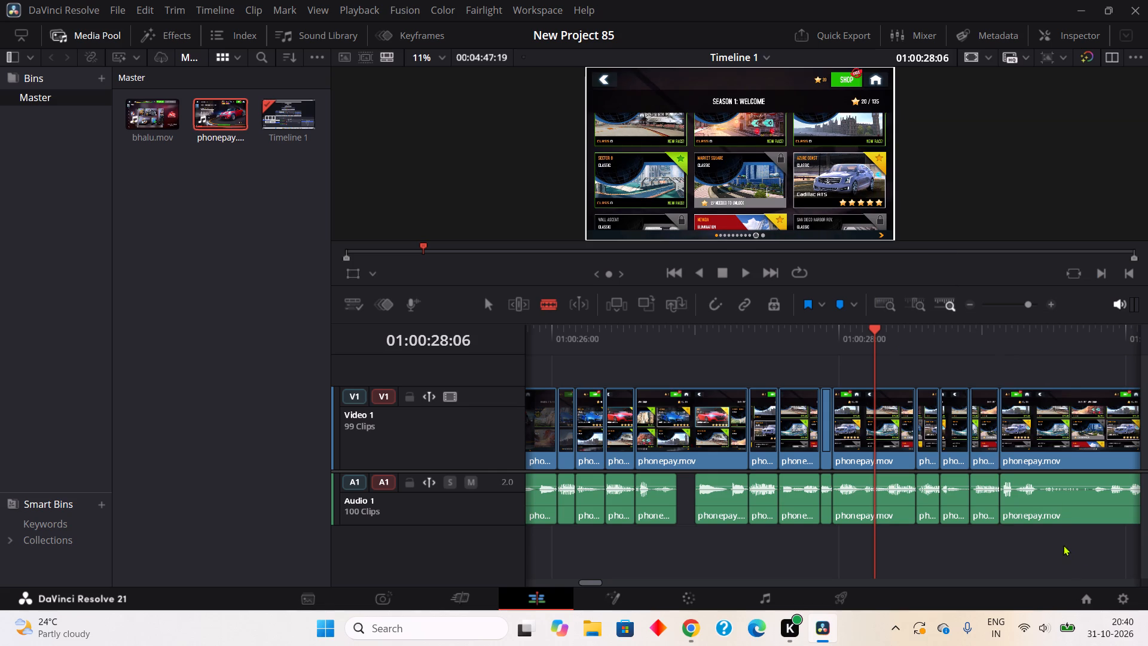
double_click(1079, 503)
left_click(1100, 498)
right_click(1091, 496)
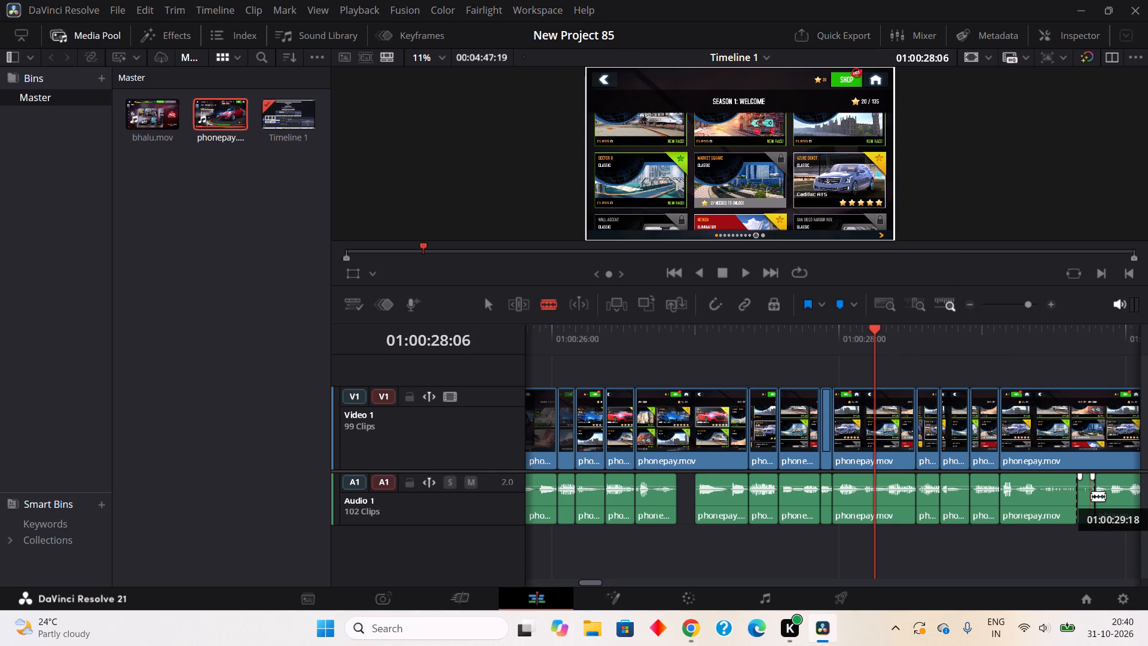
left_click(982, 237)
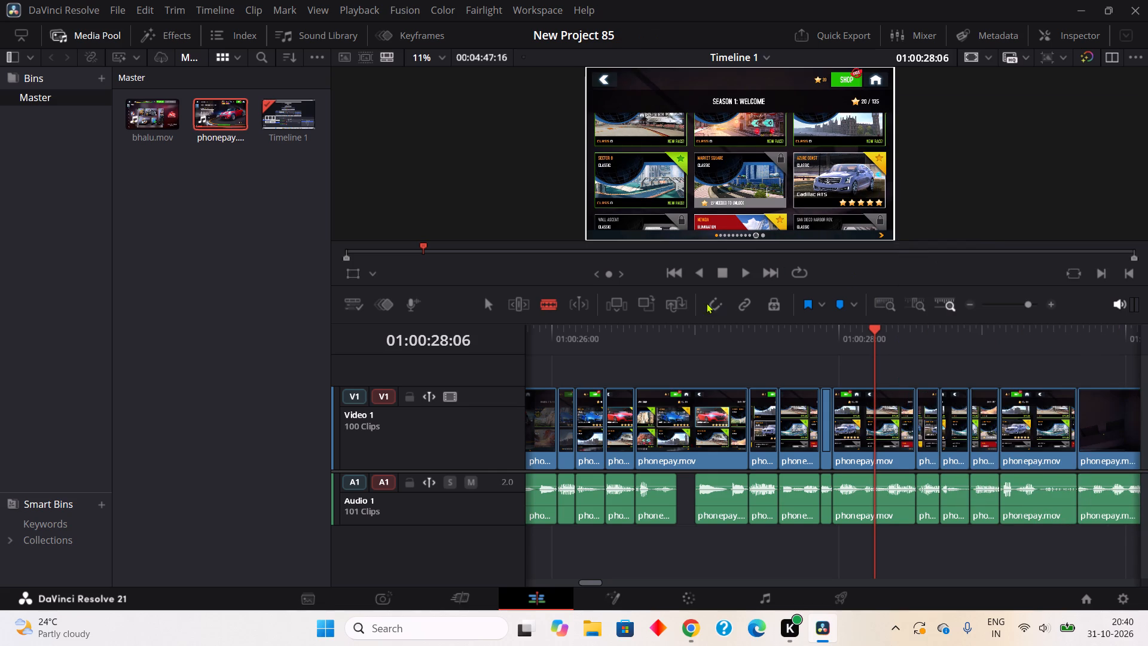
Play on to about 01:00:30:15, then blade and ripple cut the quiet audio gaps at about 01:00:30:20 and from 01:00:30:22 to 01:00:31:01.
left_click(747, 269)
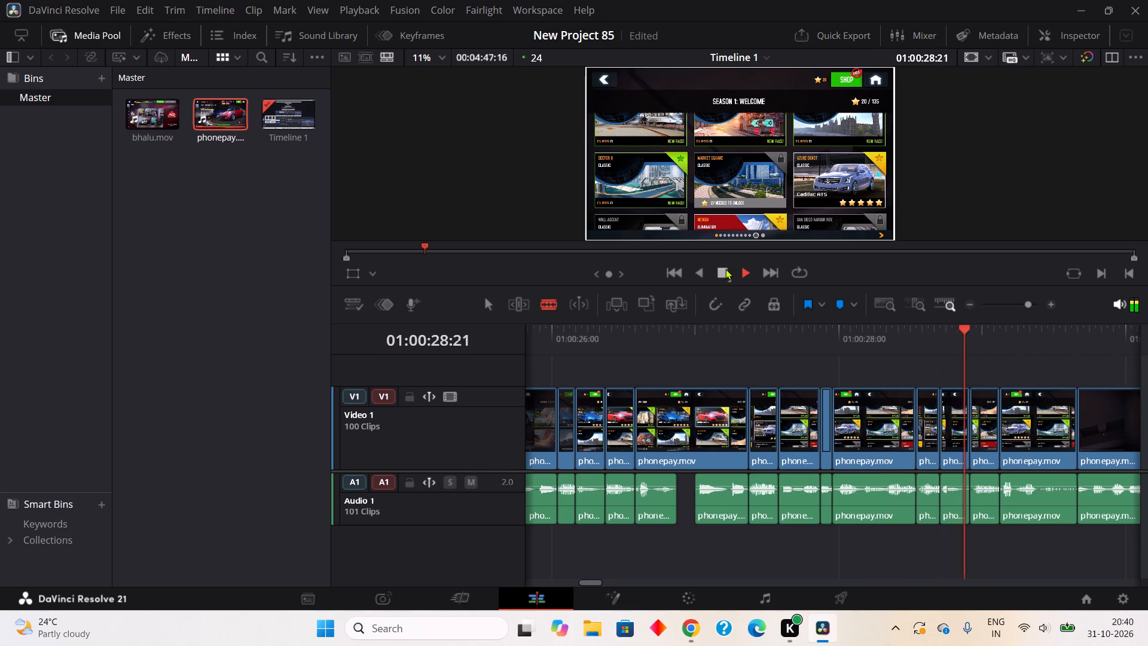
left_click(725, 272)
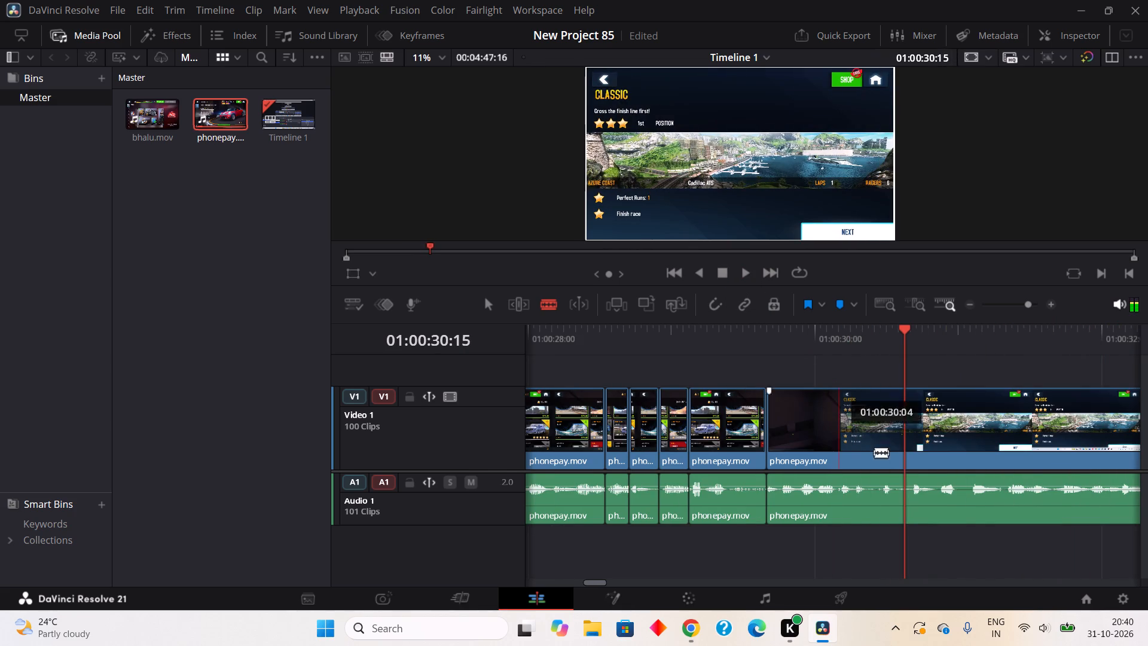
left_click(936, 494)
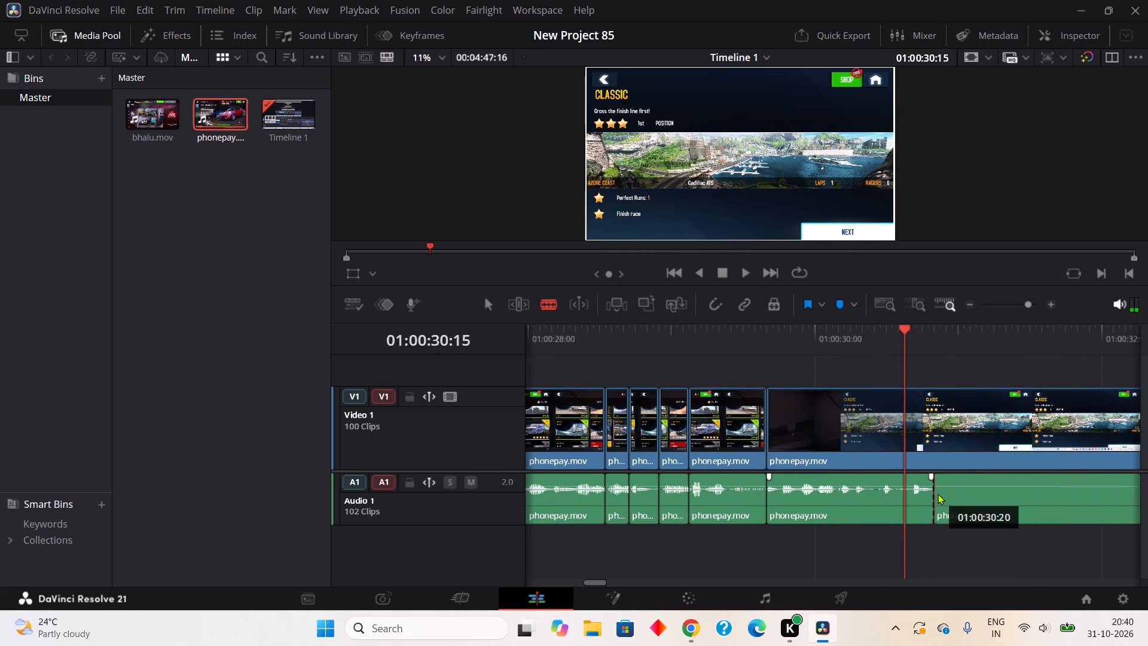
left_click(944, 497)
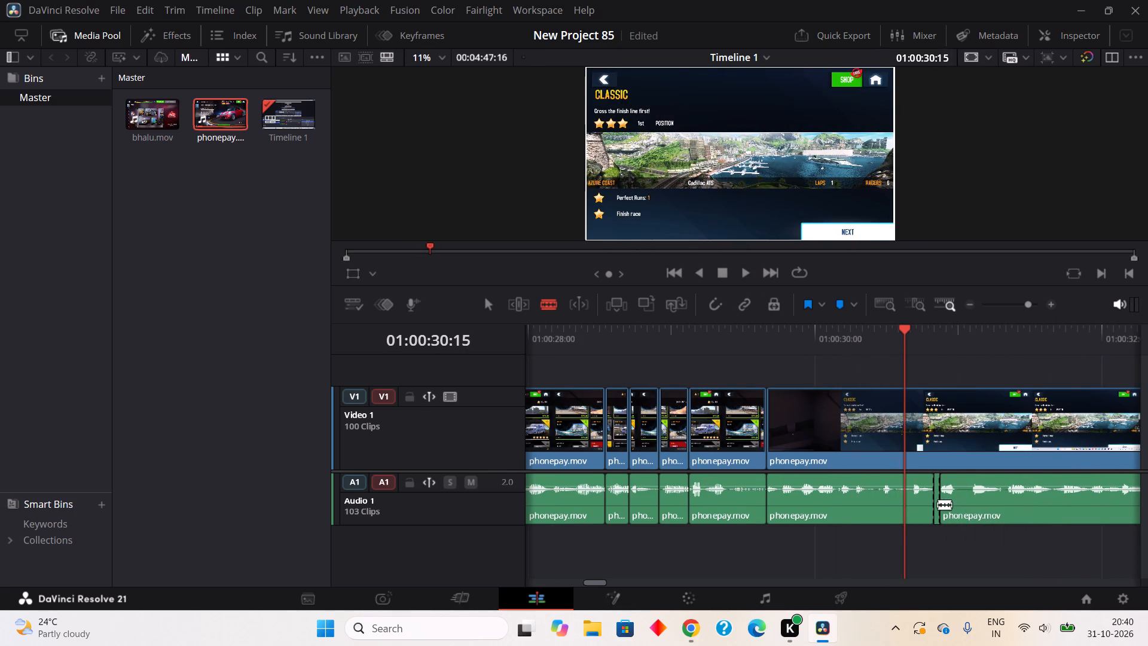
right_click(938, 504)
left_click(961, 239)
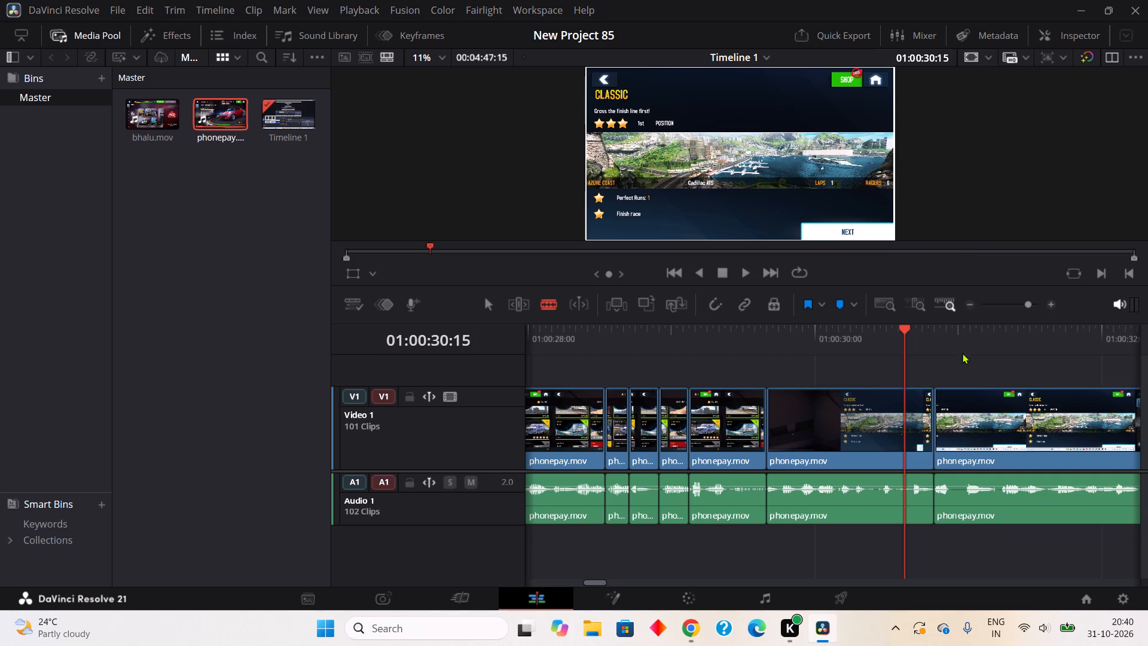
left_click(949, 510)
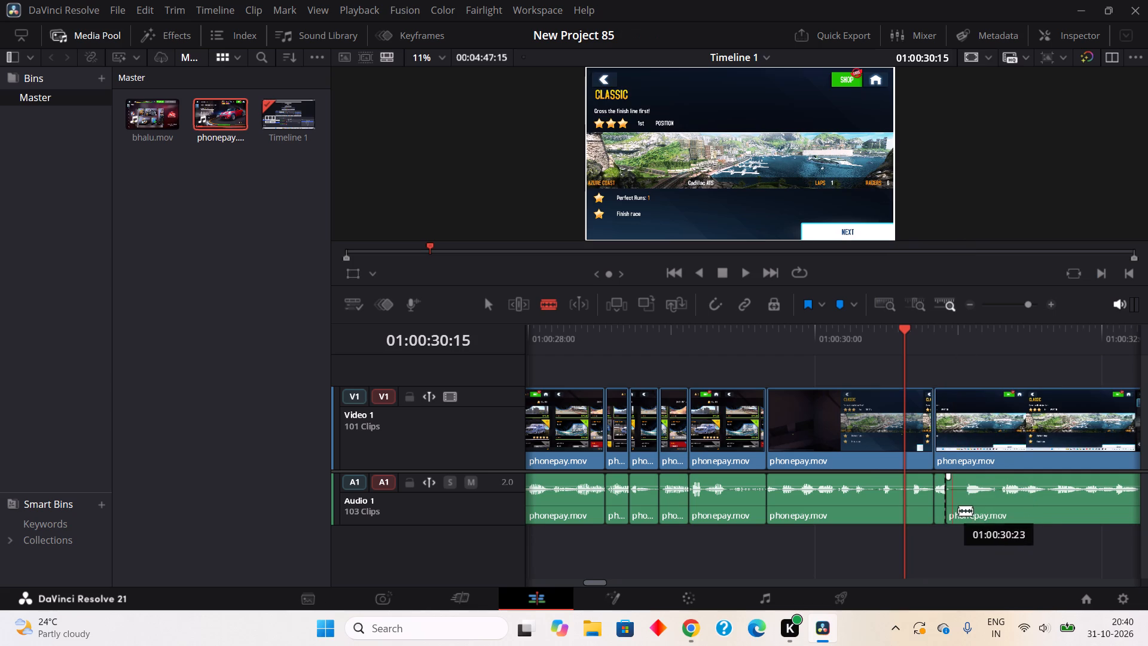
left_click(969, 510)
right_click(959, 501)
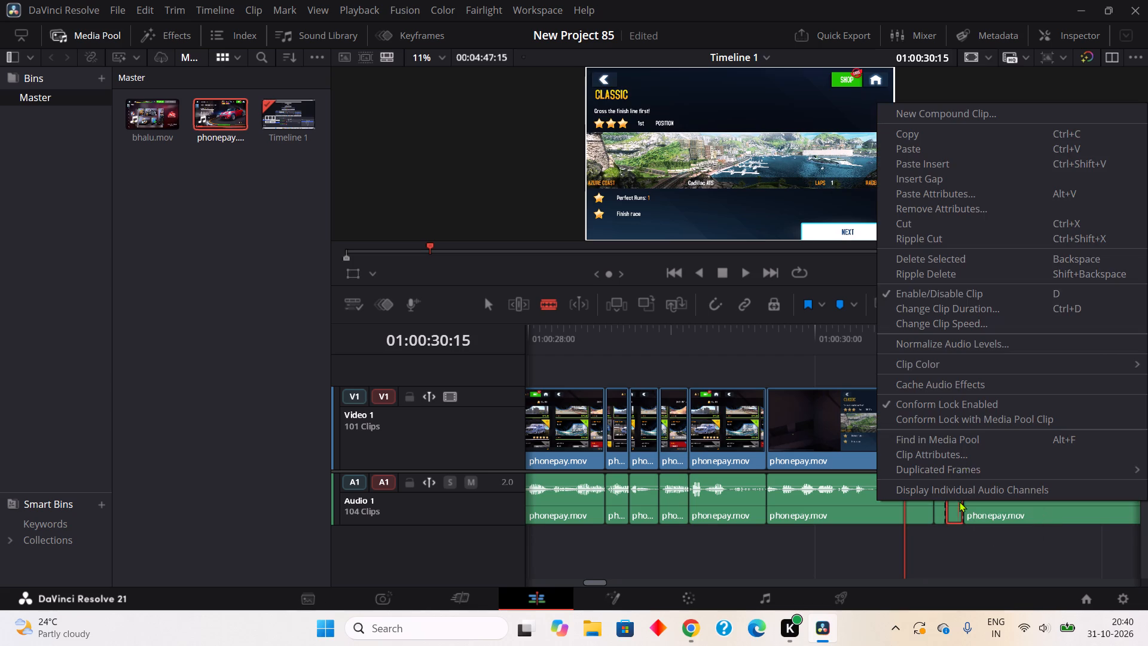
left_click(932, 236)
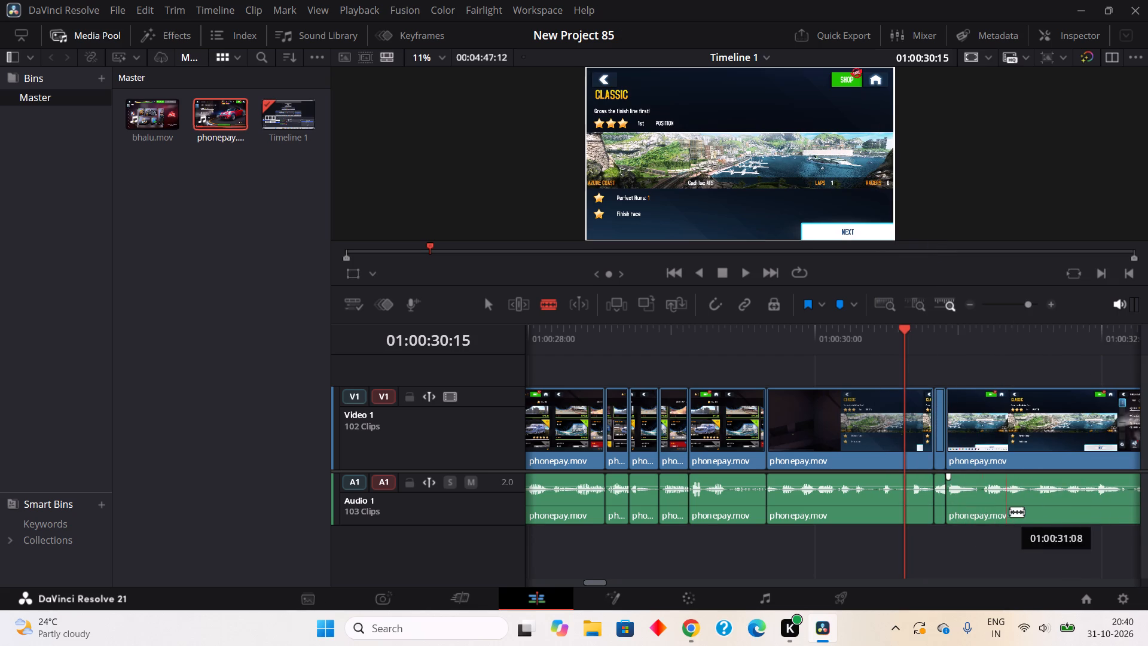
Blade and ripple cut the one-frame quiet audio gap at about 01:00:31:03, then the one from about 01:00:32:03 to 01:00:32:05.
left_click(978, 516)
left_click(985, 505)
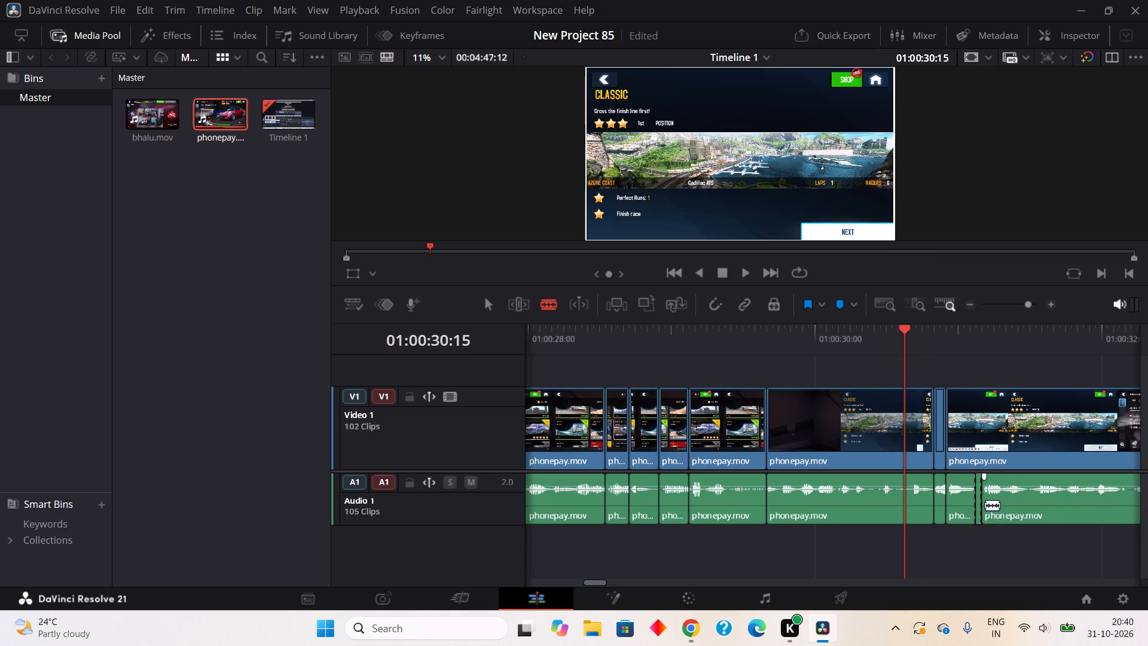
right_click(979, 505)
left_click(973, 239)
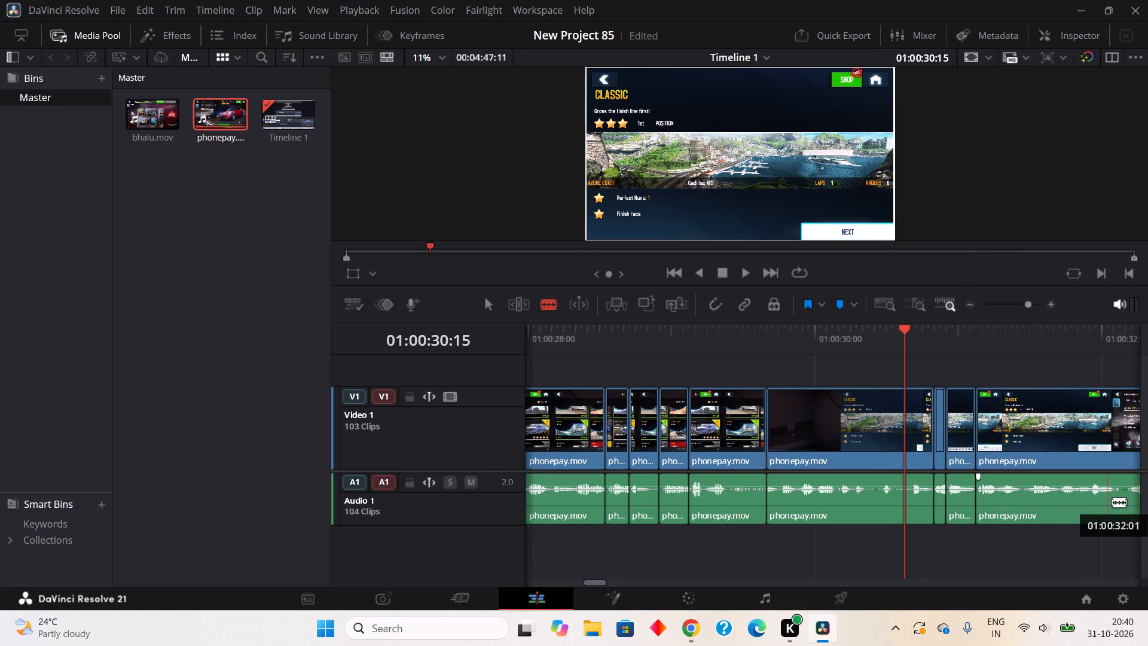
left_click(1125, 504)
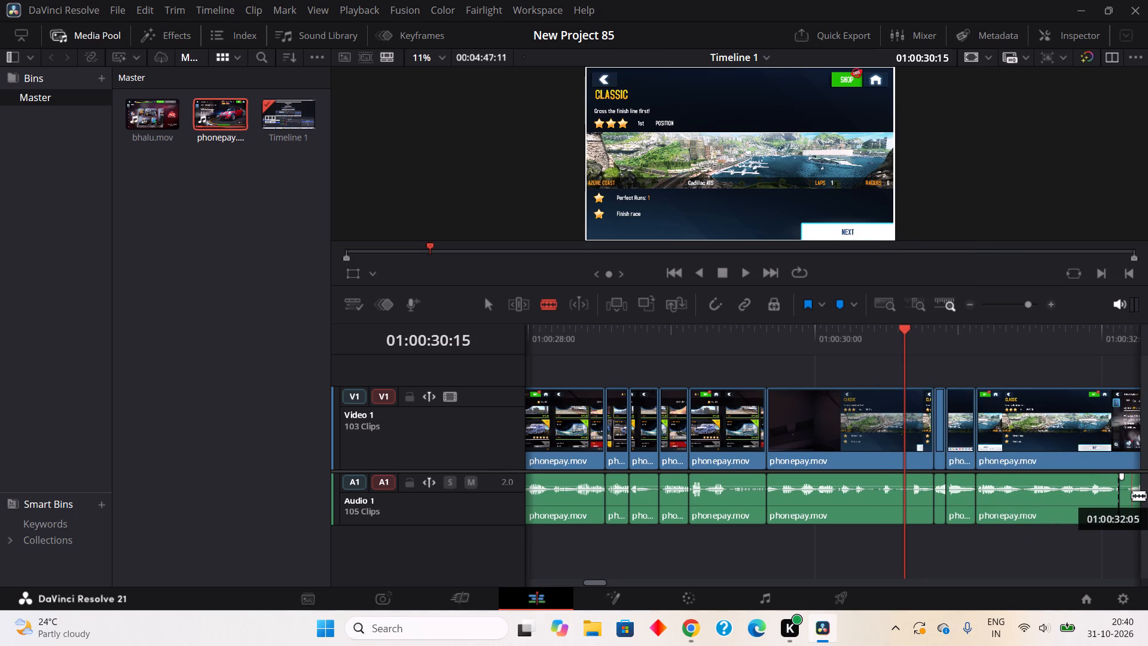
left_click(1132, 495)
right_click(1123, 492)
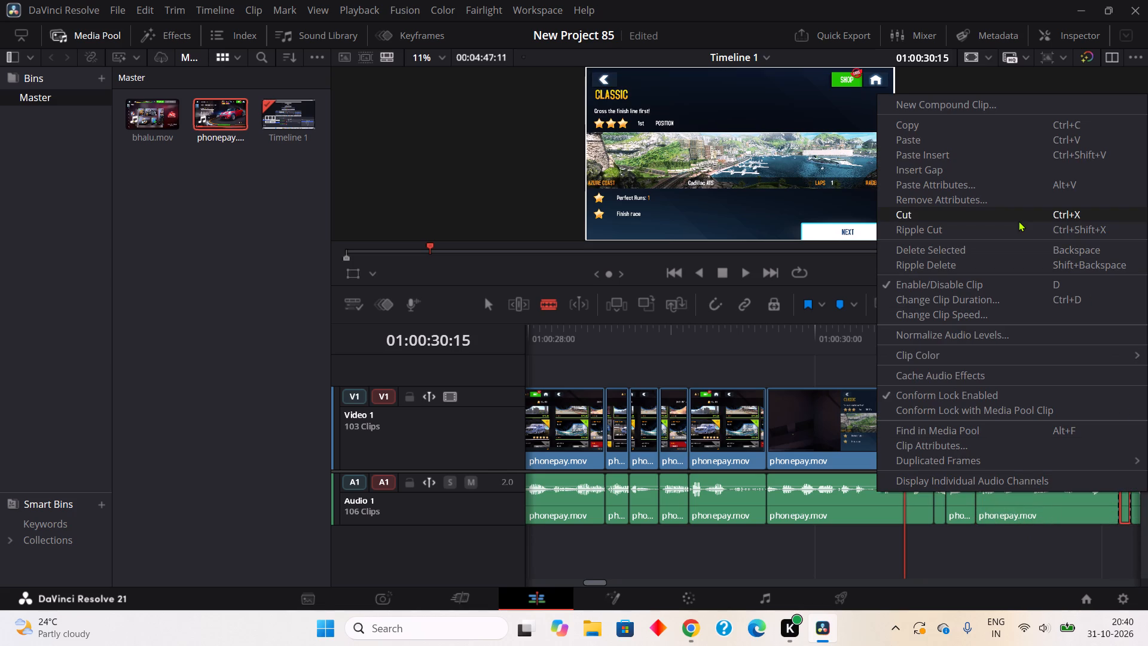
left_click(1018, 221)
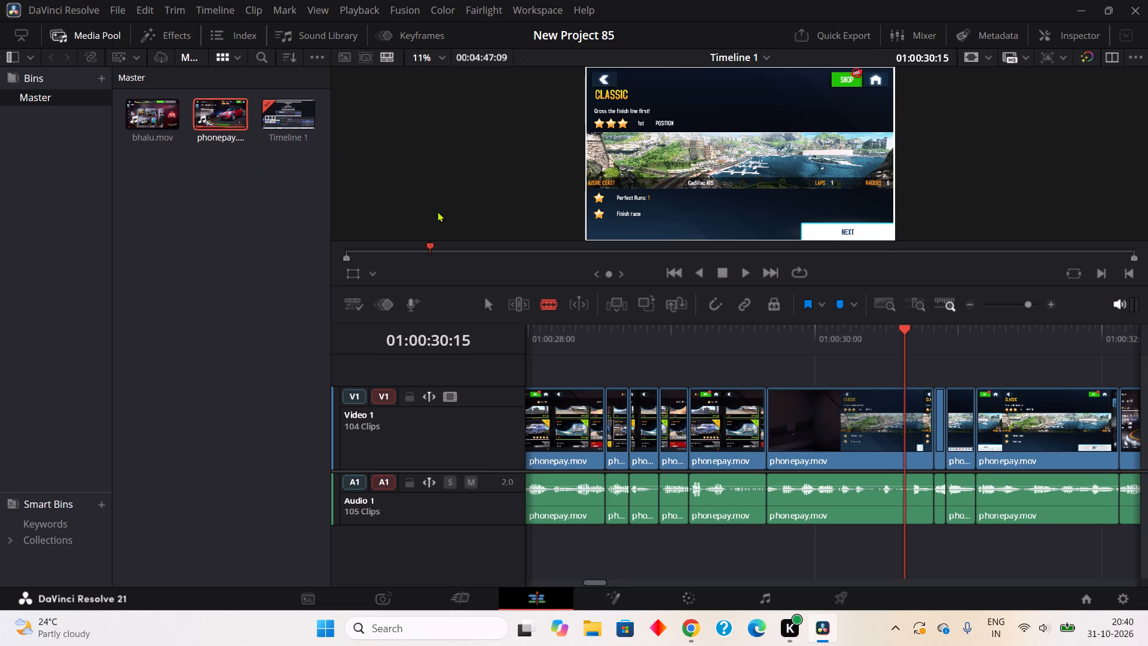
Play on to about 01:00:32:12, then blade and ripple cut the quiet audio gaps at about 01:00:32:14 to 01:00:32:16 and 01:00:32:23 to 01:00:33:01.
left_click(749, 269)
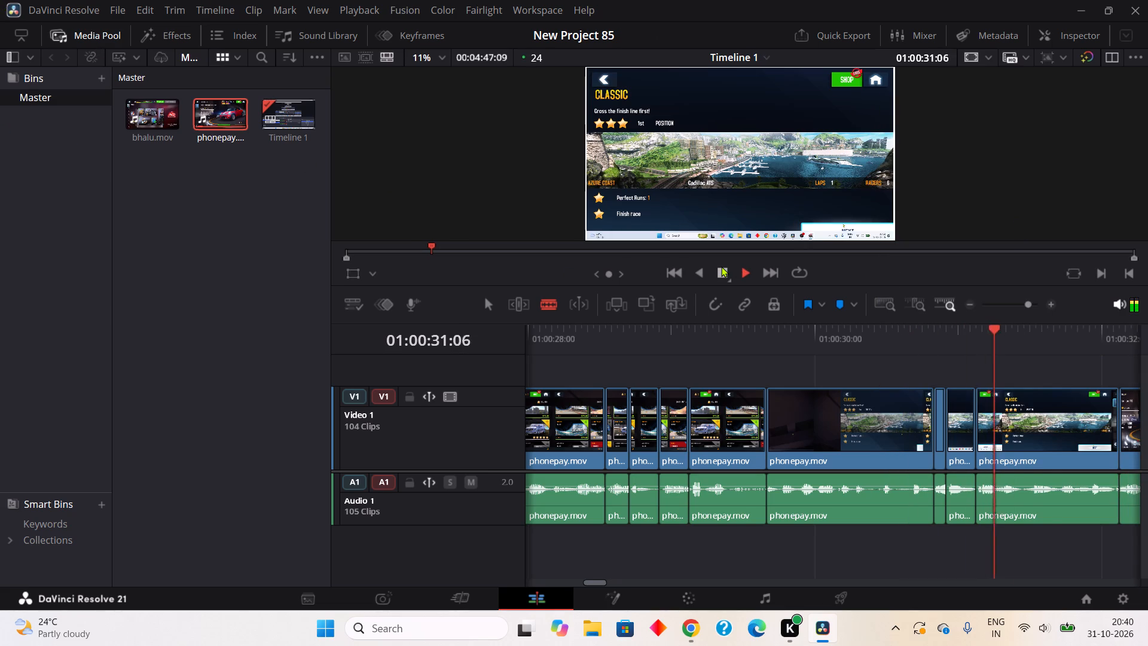
left_click(721, 266)
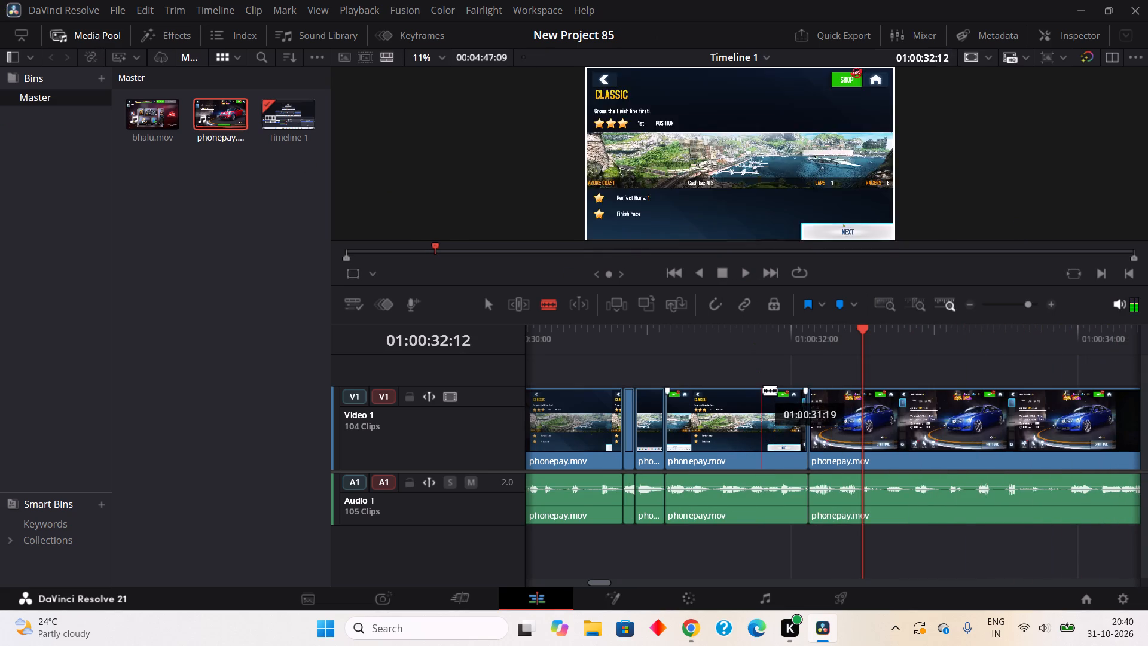
left_click(878, 498)
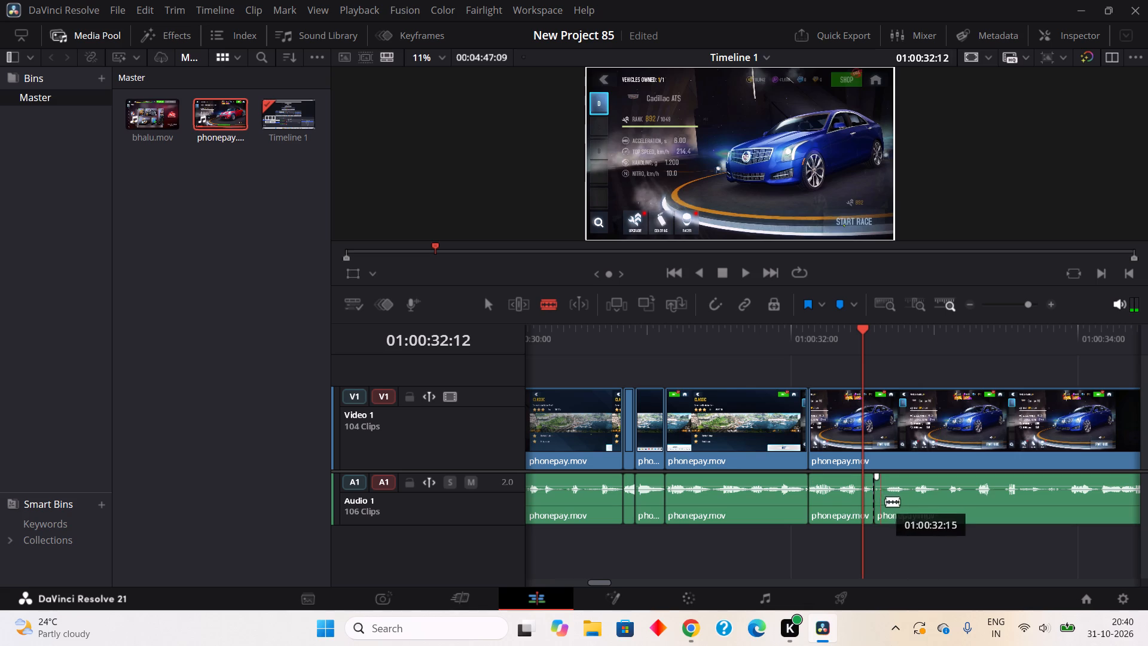
left_click(889, 505)
right_click(882, 503)
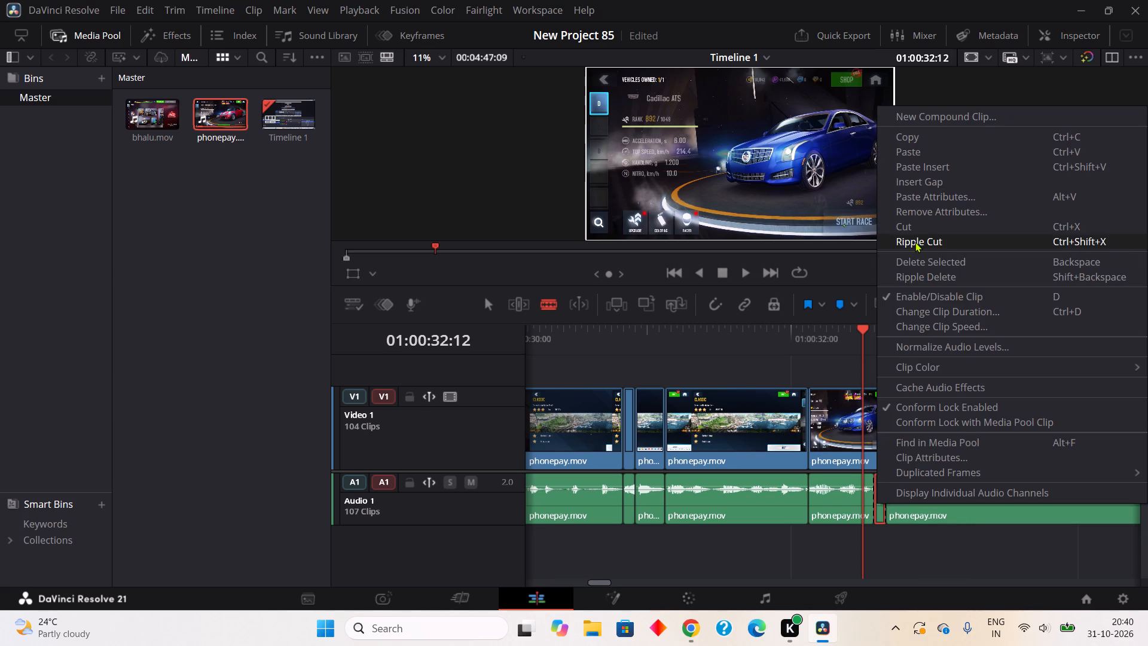
left_click(915, 242)
left_click(933, 496)
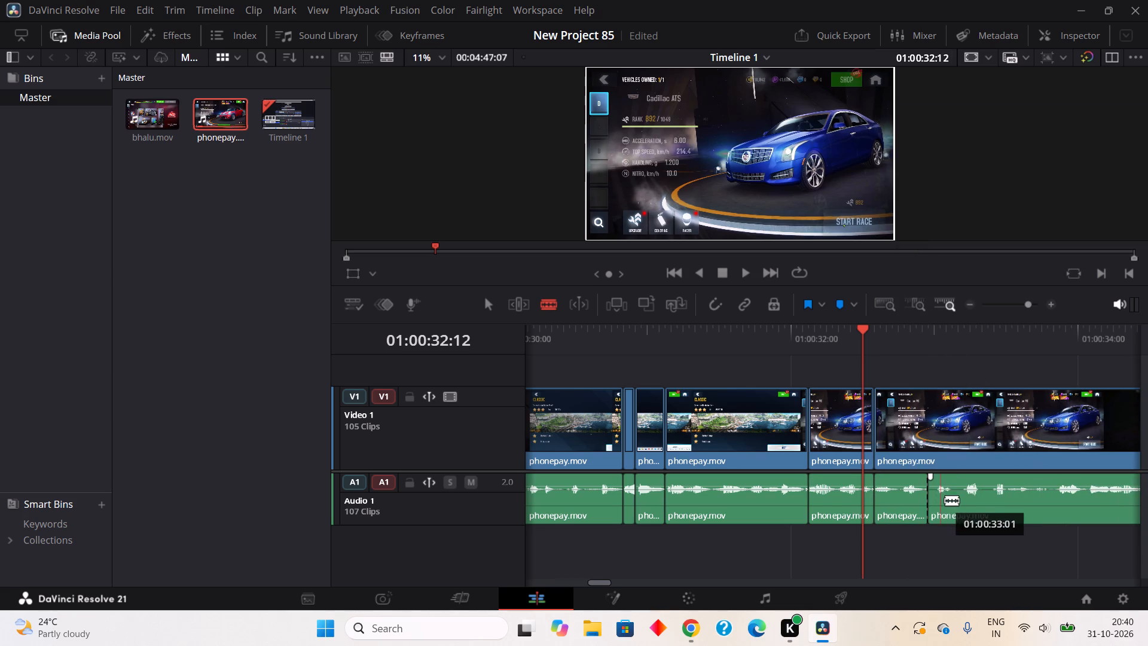
left_click(942, 502)
right_click(934, 504)
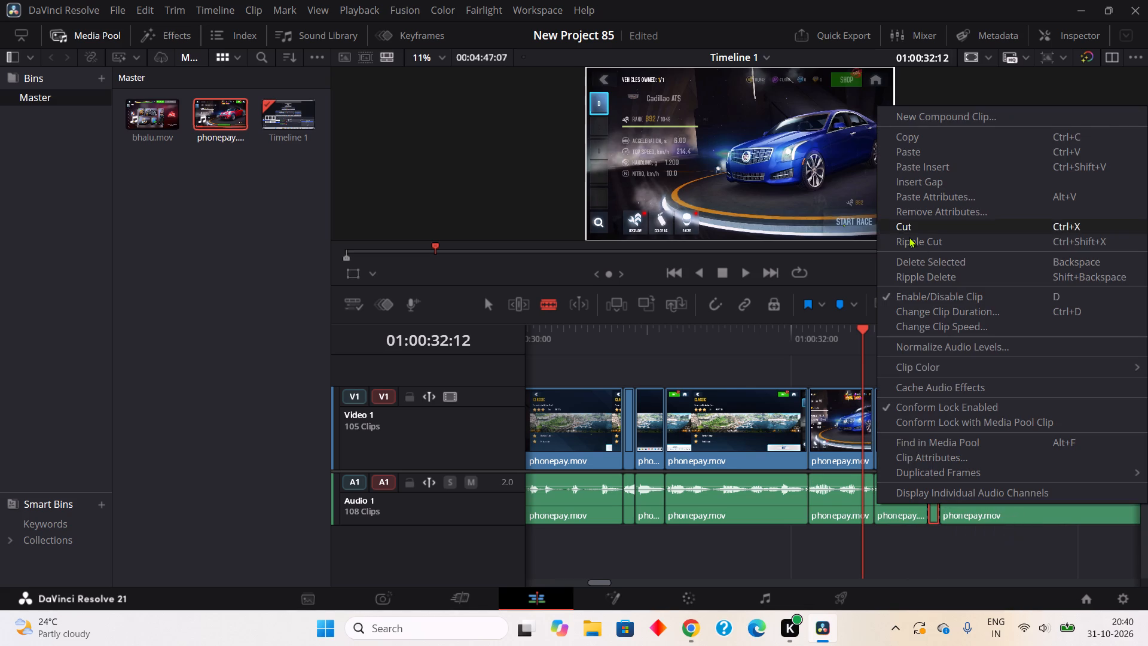
left_click(910, 239)
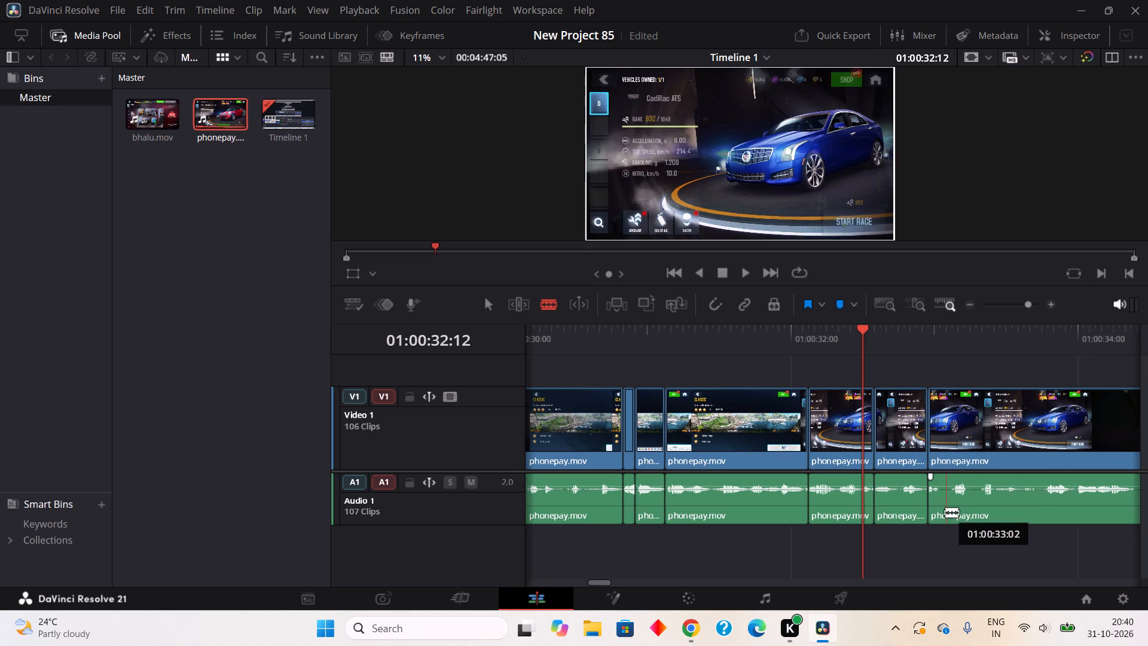
Blade and ripple cut the quiet audio gap from about 01:00:33:01 to 01:00:33:03, then the one from about 01:00:33:03 to 01:00:33:06.
left_click(945, 512)
left_click(954, 508)
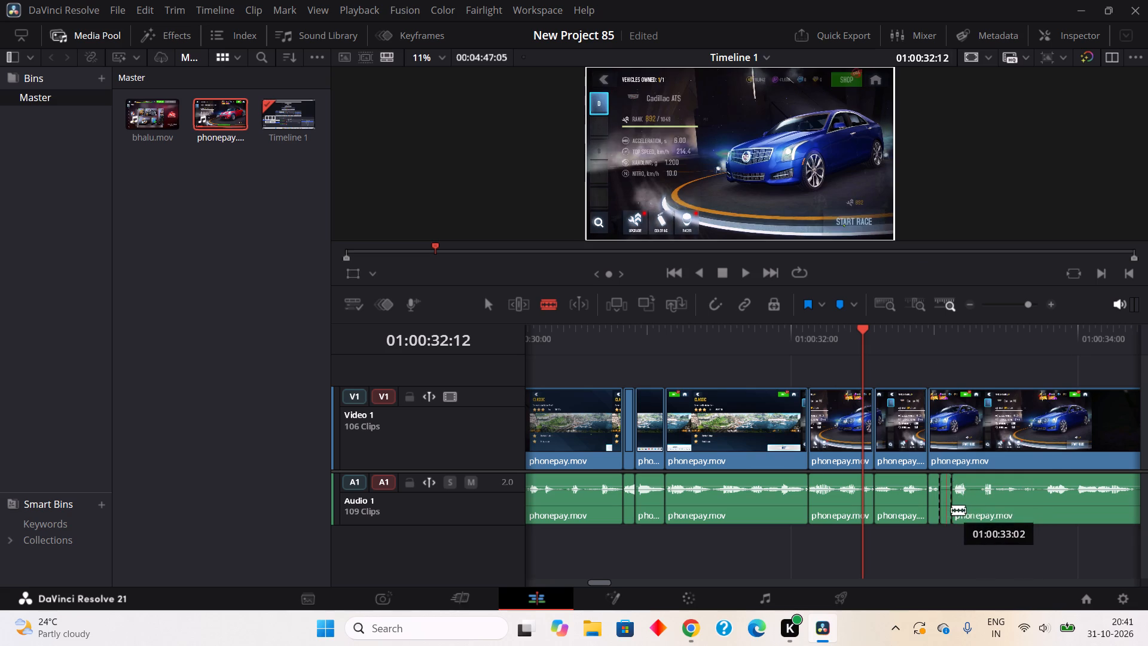
right_click(949, 513)
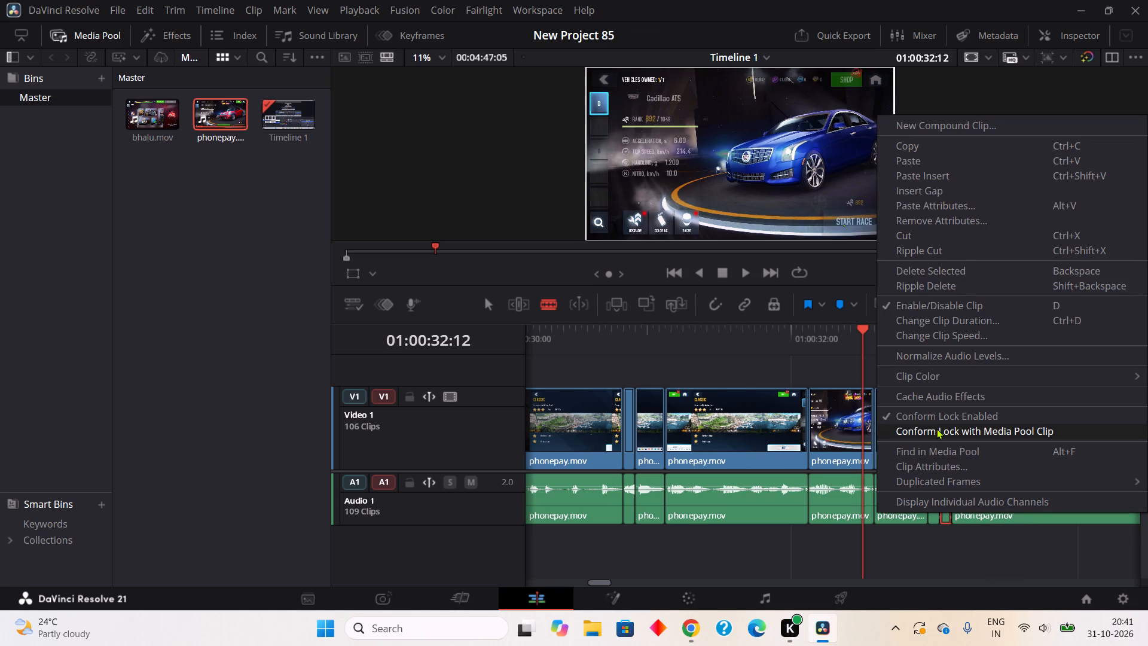
left_click(895, 249)
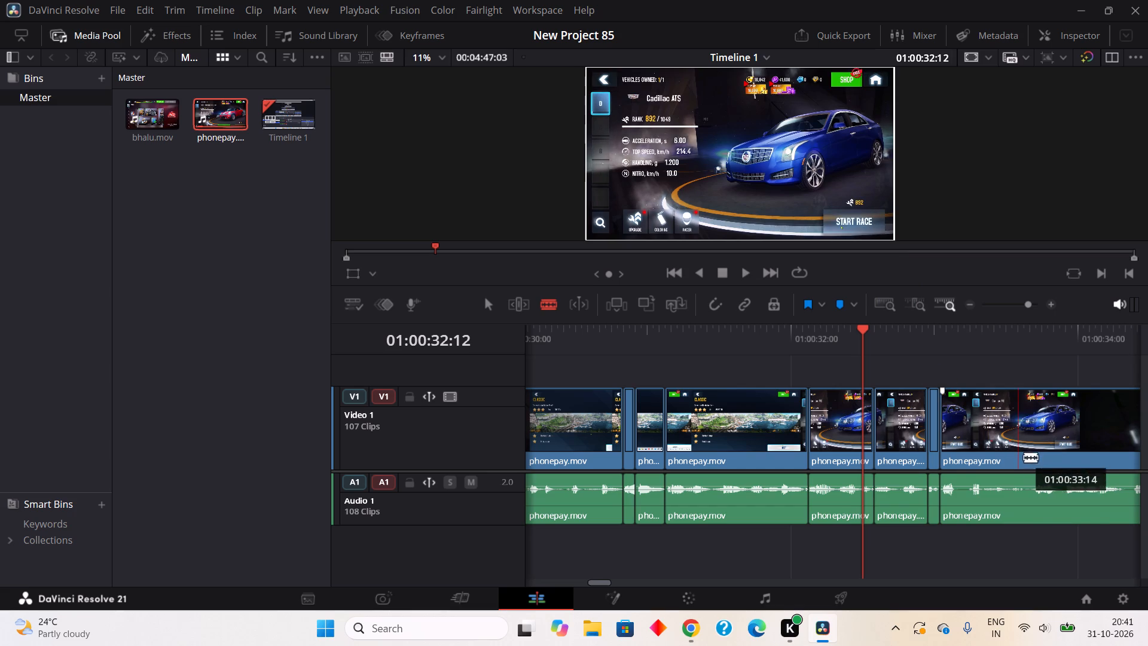
left_click(955, 507)
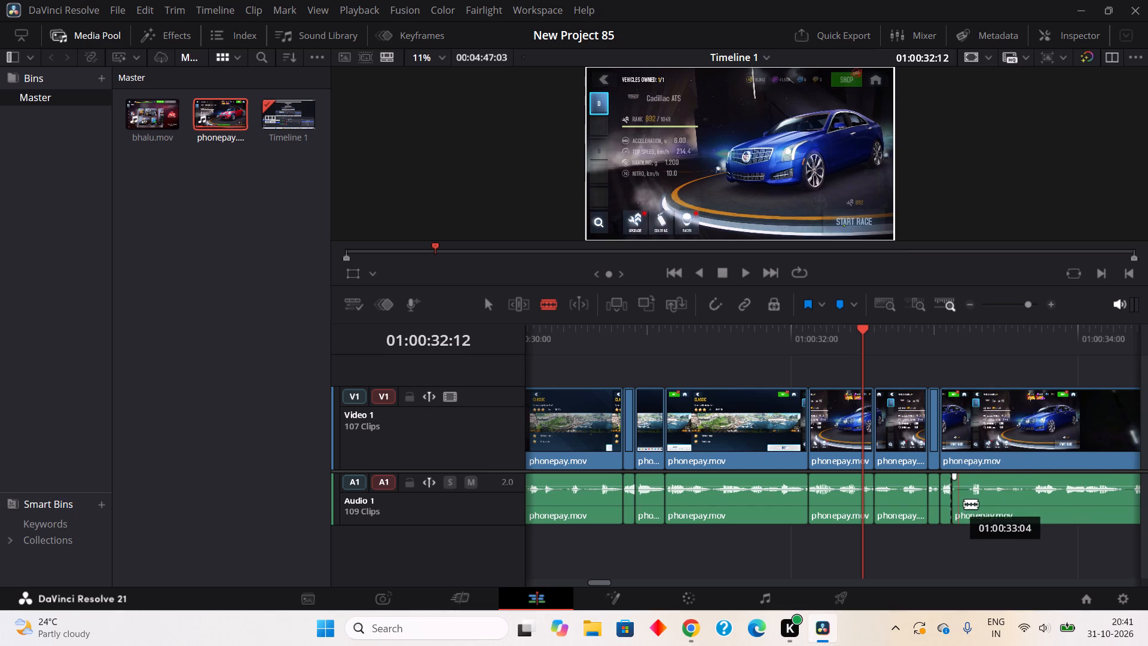
left_click(972, 512)
right_click(966, 508)
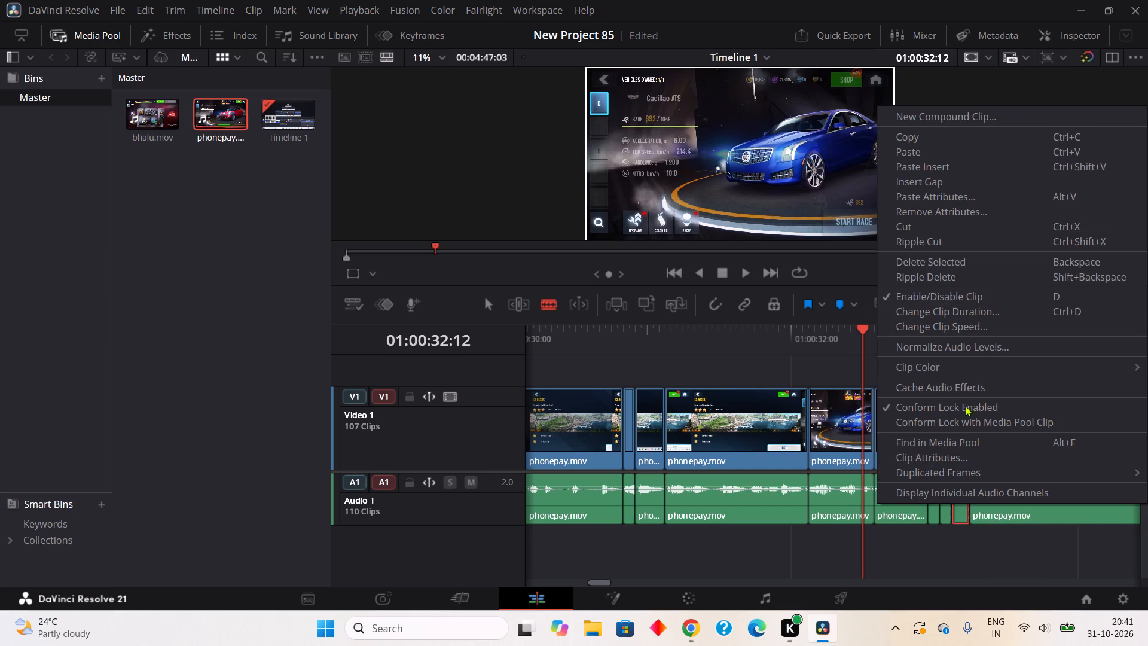
left_click(932, 238)
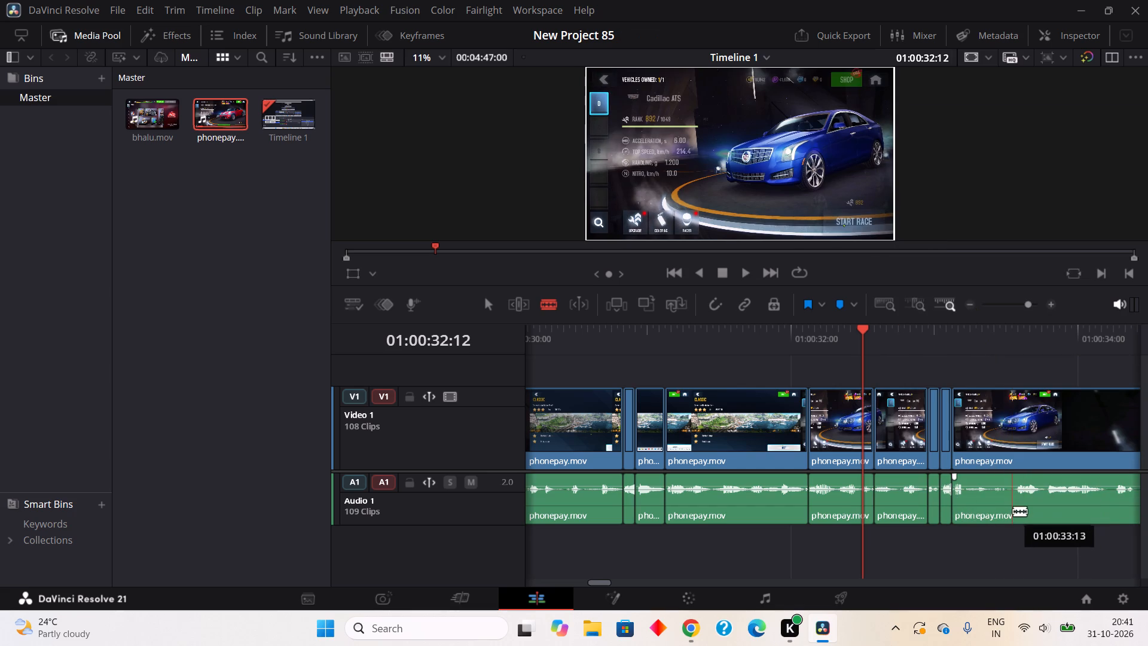
Blade and ripple cut the quiet audio gap from about 01:00:33:12 to 01:00:33:14, then the one from about 01:00:34:02 to 01:00:34:05.
left_click(1010, 507)
left_click(1021, 504)
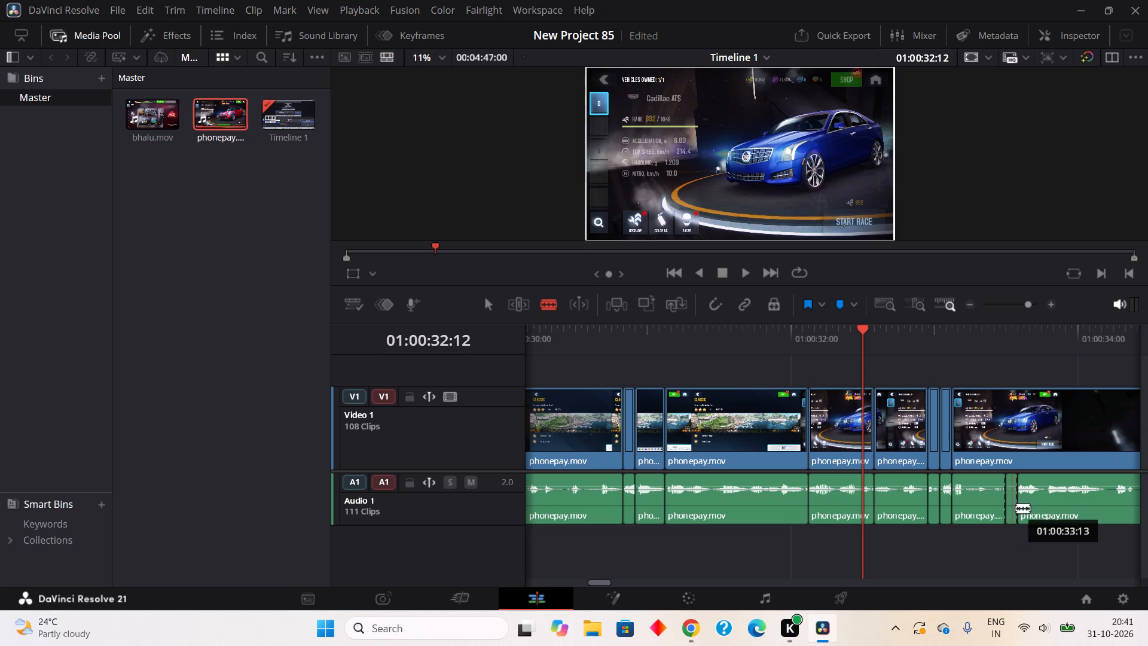
right_click(1014, 508)
left_click(931, 245)
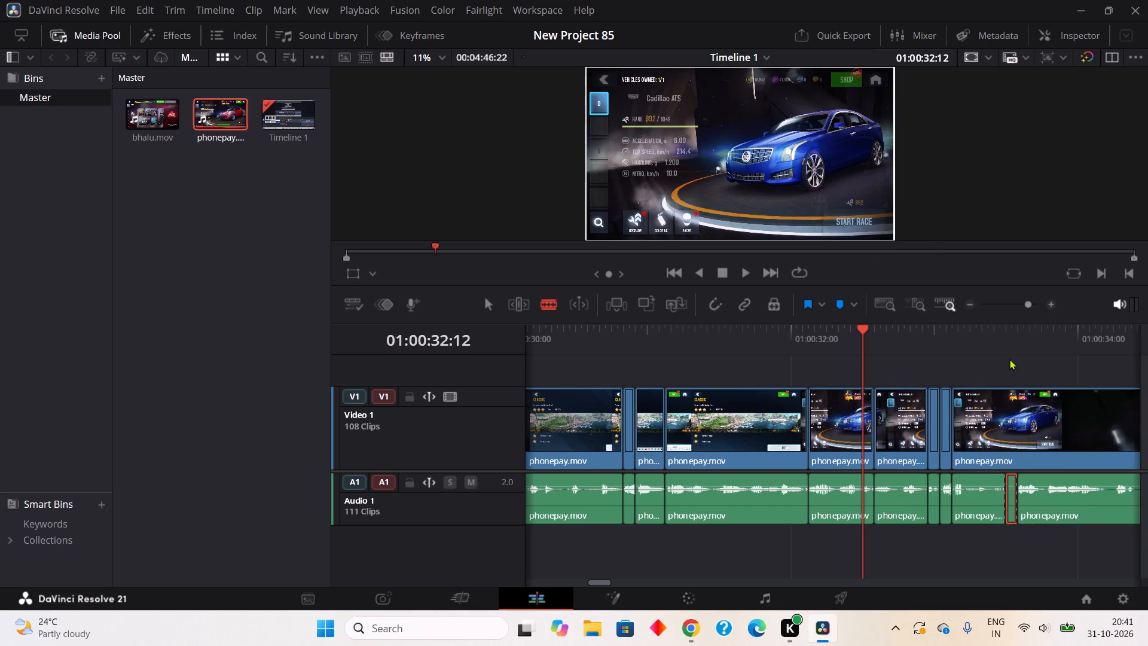
left_click(1094, 508)
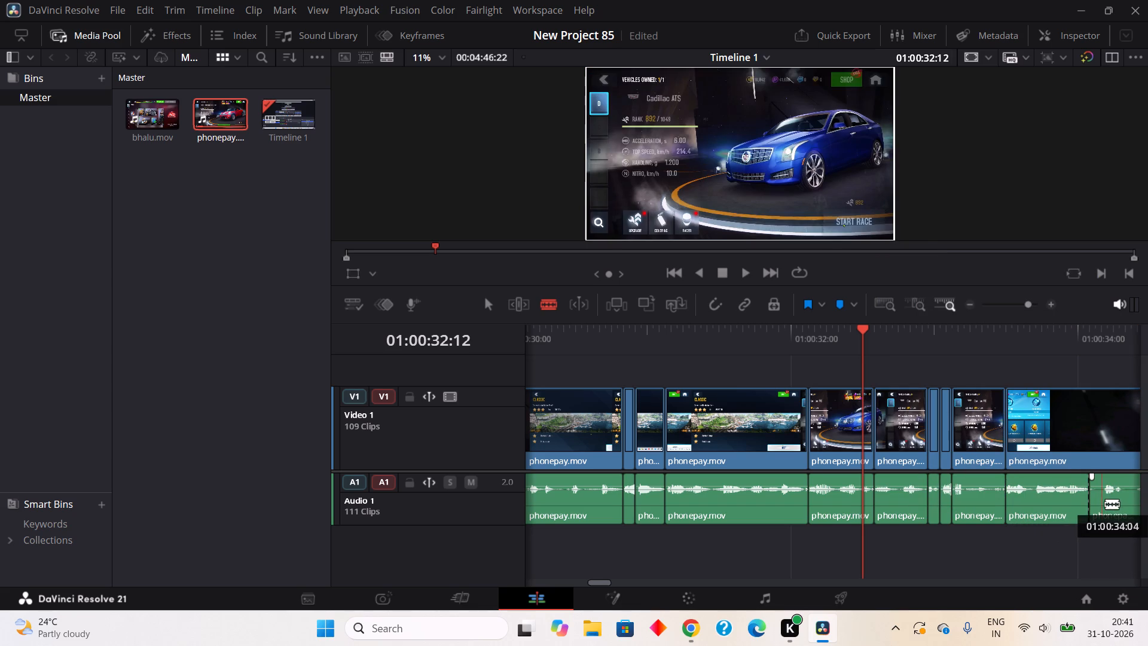
left_click(1108, 505)
right_click(1101, 501)
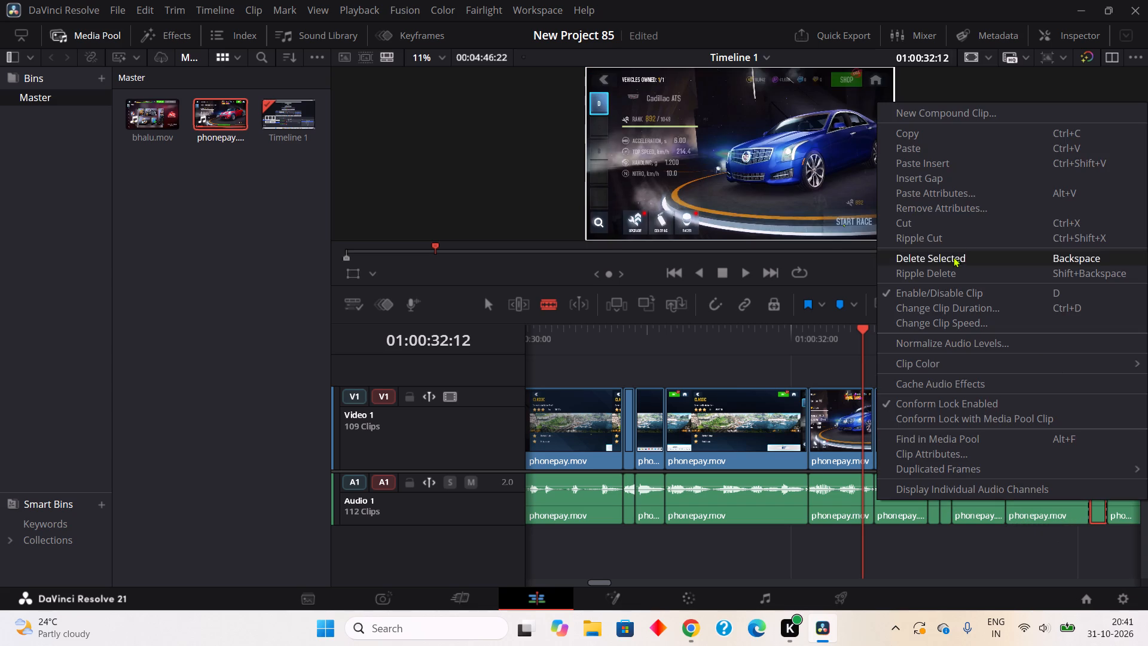
left_click(932, 236)
Blade and ripple cut the quiet audio gap from about 01:00:34:05 to 01:00:34:07.
left_click(1109, 501)
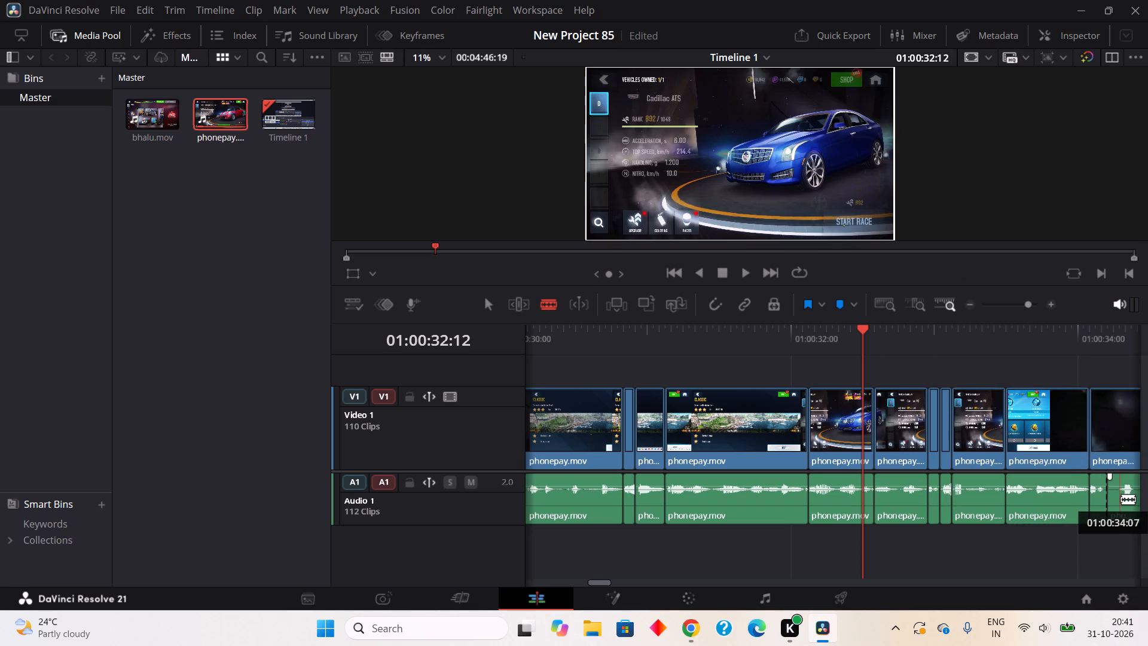
left_click(1121, 499)
right_click(1116, 504)
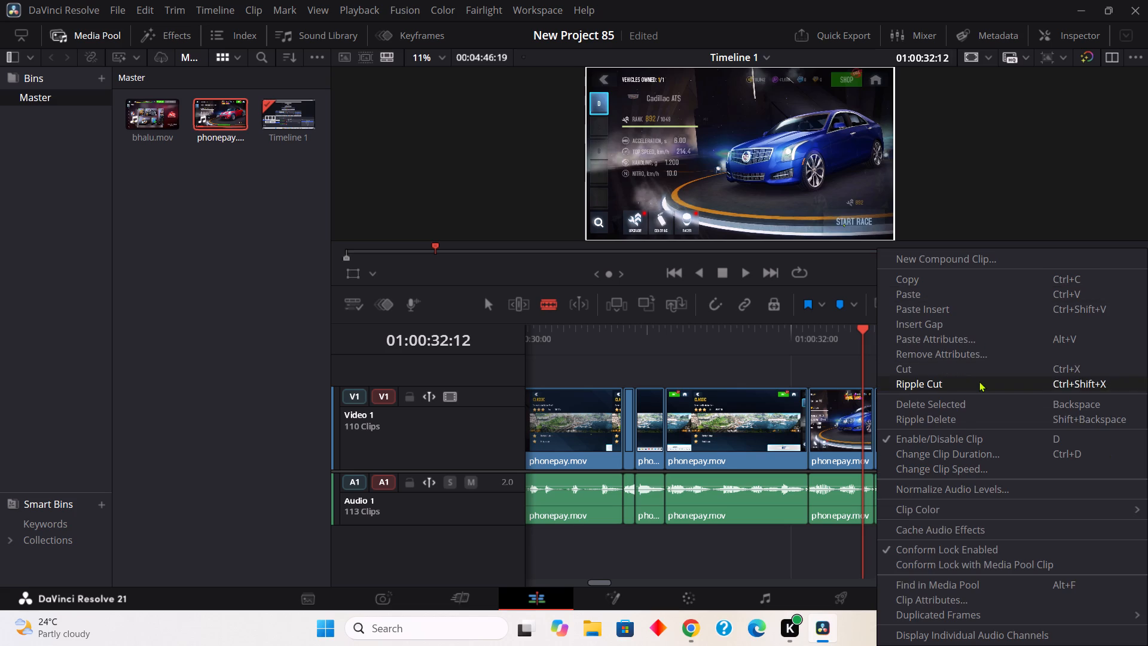
left_click(978, 381)
Play on to about 01:00:35:11, then blade and ripple cut the quiet audio gaps at about 01:00:34:08 to 01:00:34:11 and 01:00:35:03 to 01:00:35:04.
left_click(744, 277)
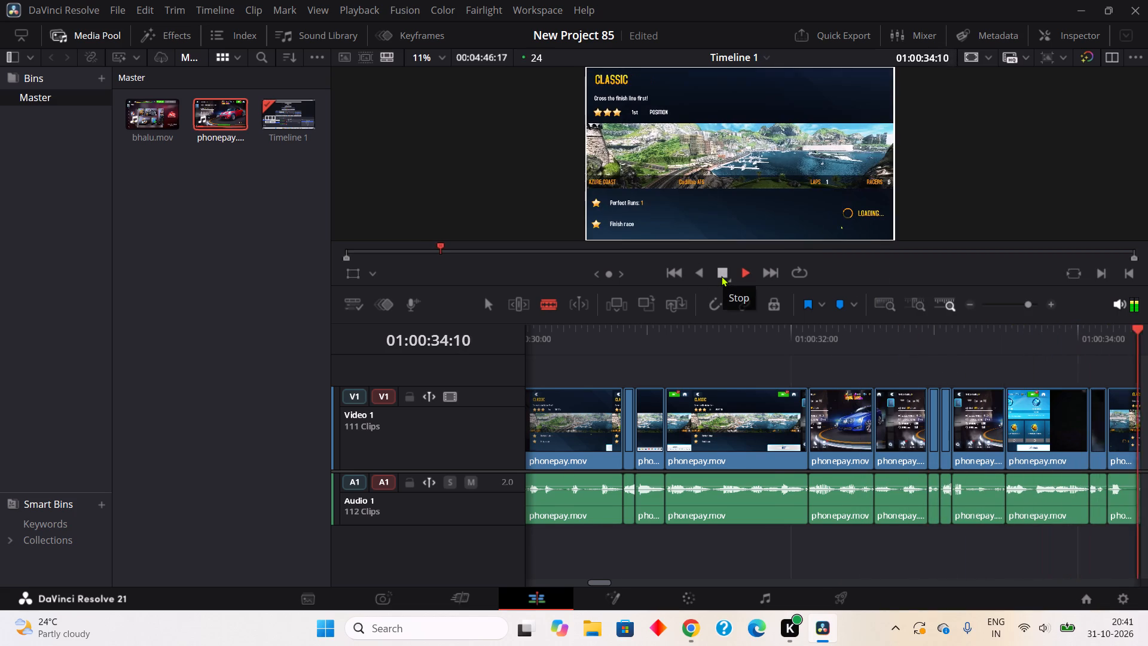
left_click(721, 276)
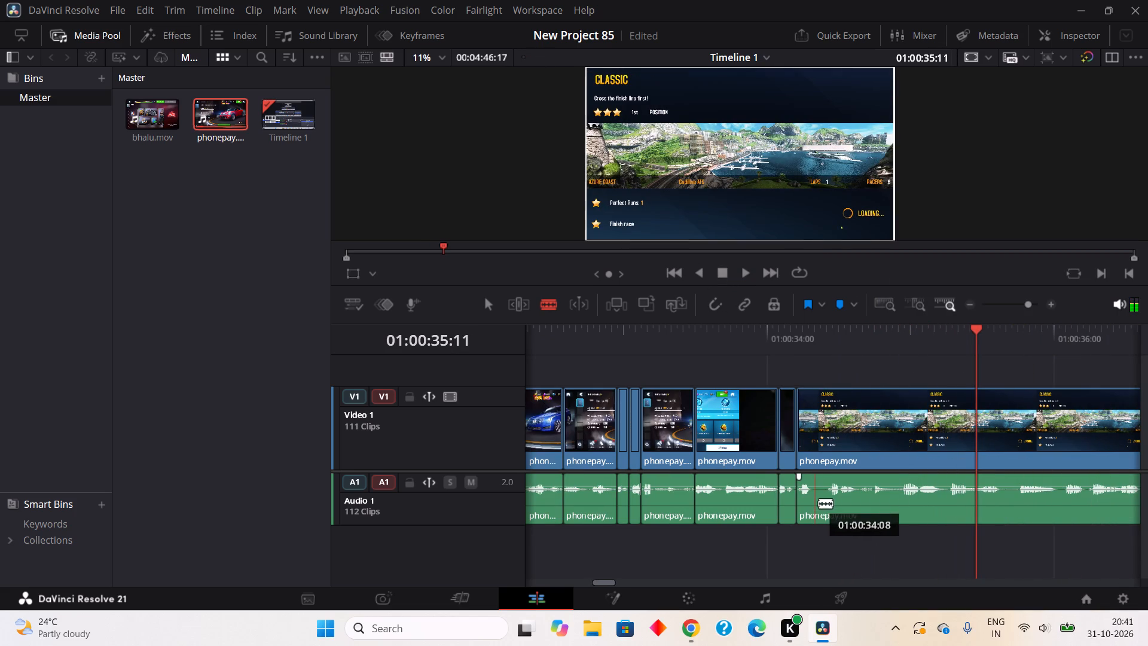
left_click(817, 507)
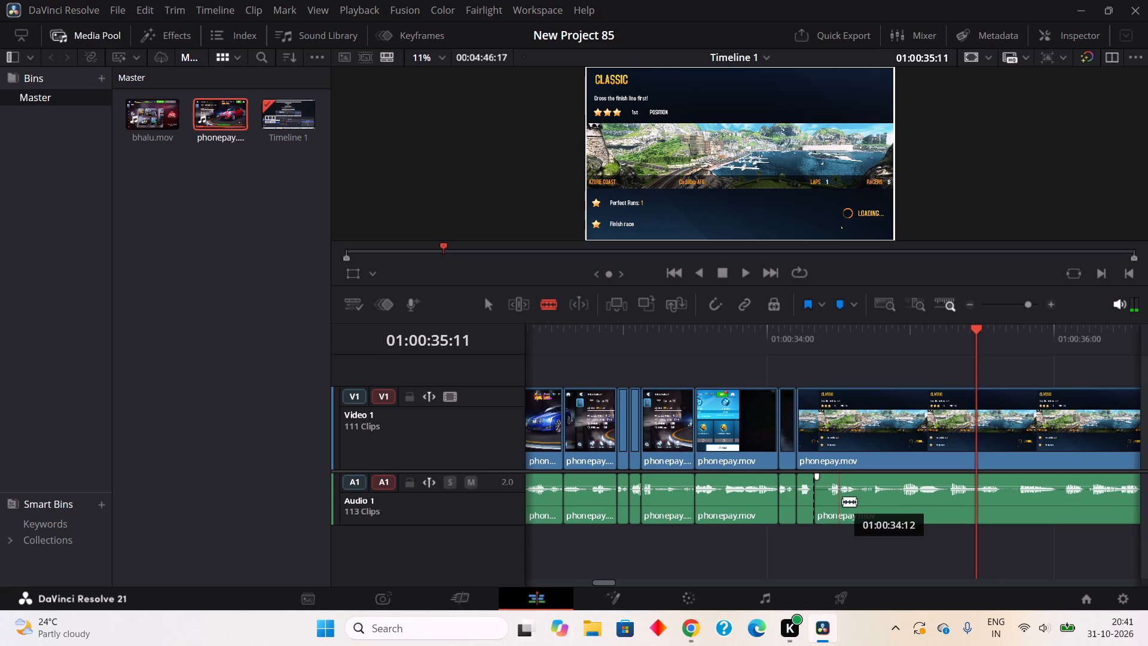
left_click(833, 504)
right_click(822, 504)
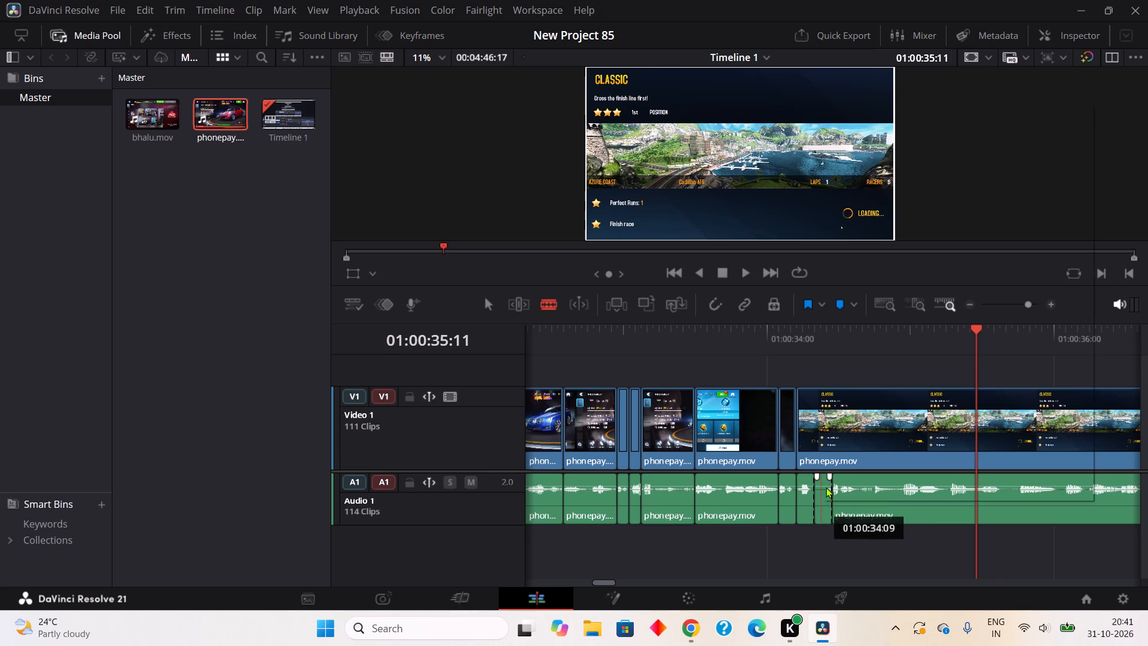
left_click(841, 238)
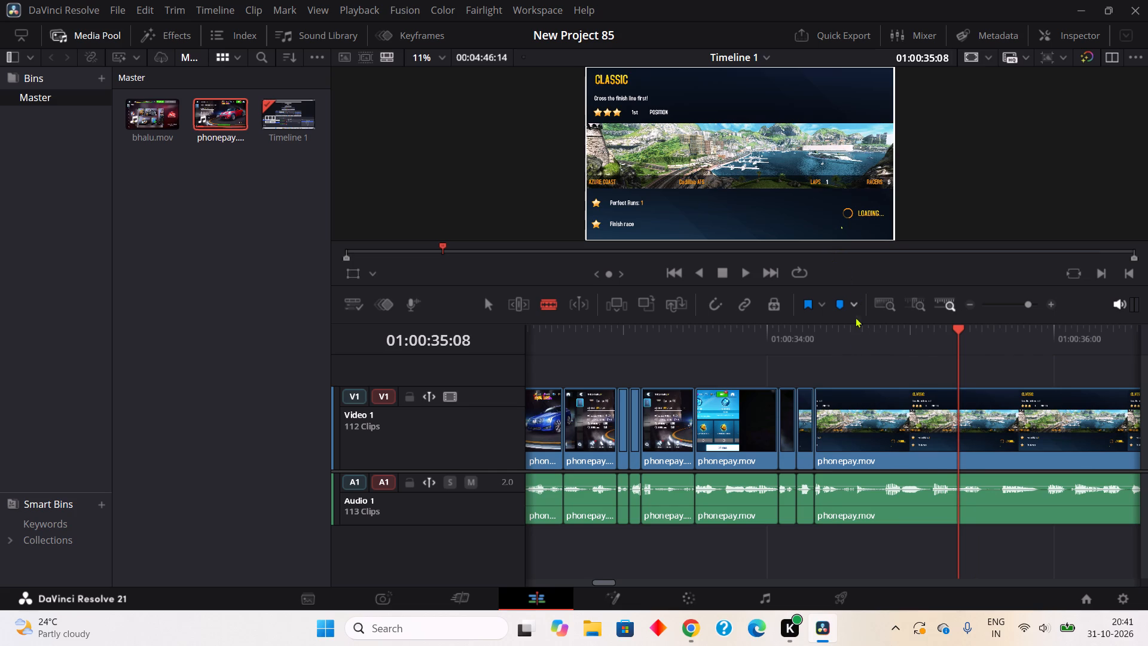
left_click(932, 515)
left_click(940, 507)
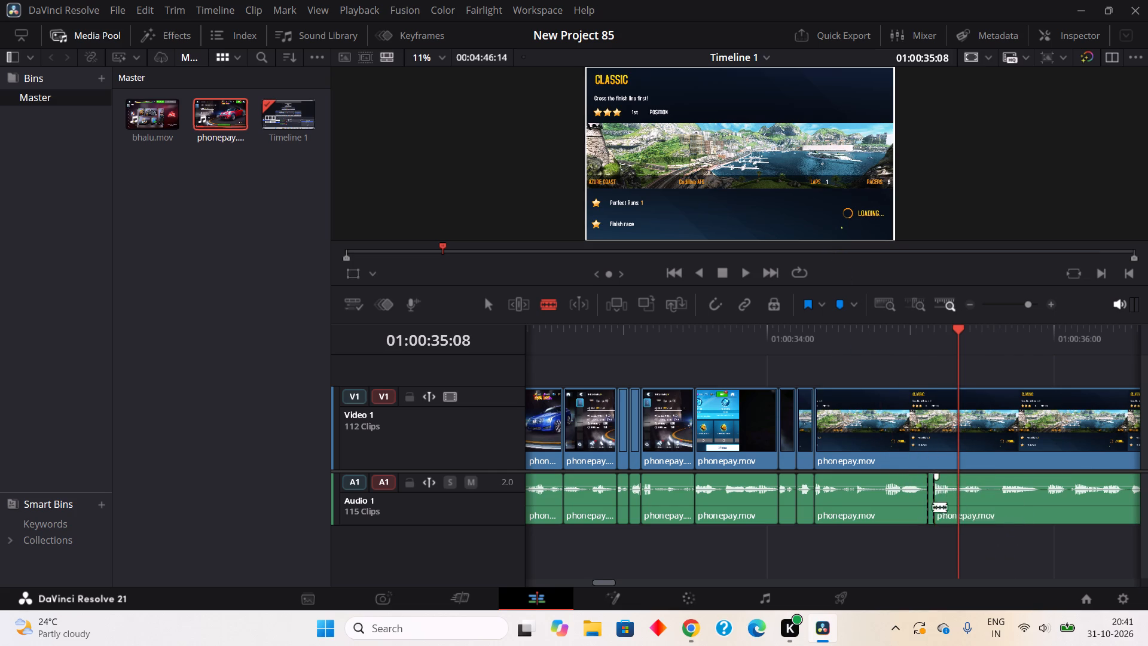
right_click(935, 501)
right_click(933, 498)
left_click(932, 230)
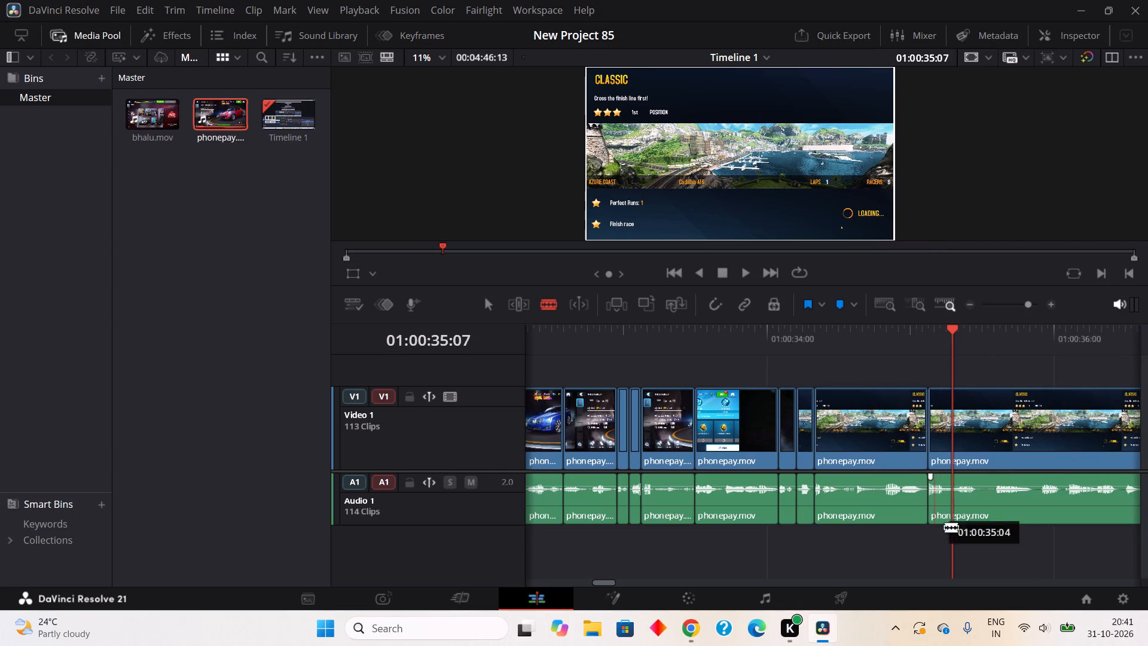
Blade and ripple cut the quiet audio gap from about 01:00:35:11 to 01:00:35:14, then the one from about 01:00:35:17 to 01:00:35:19.
left_click(979, 514)
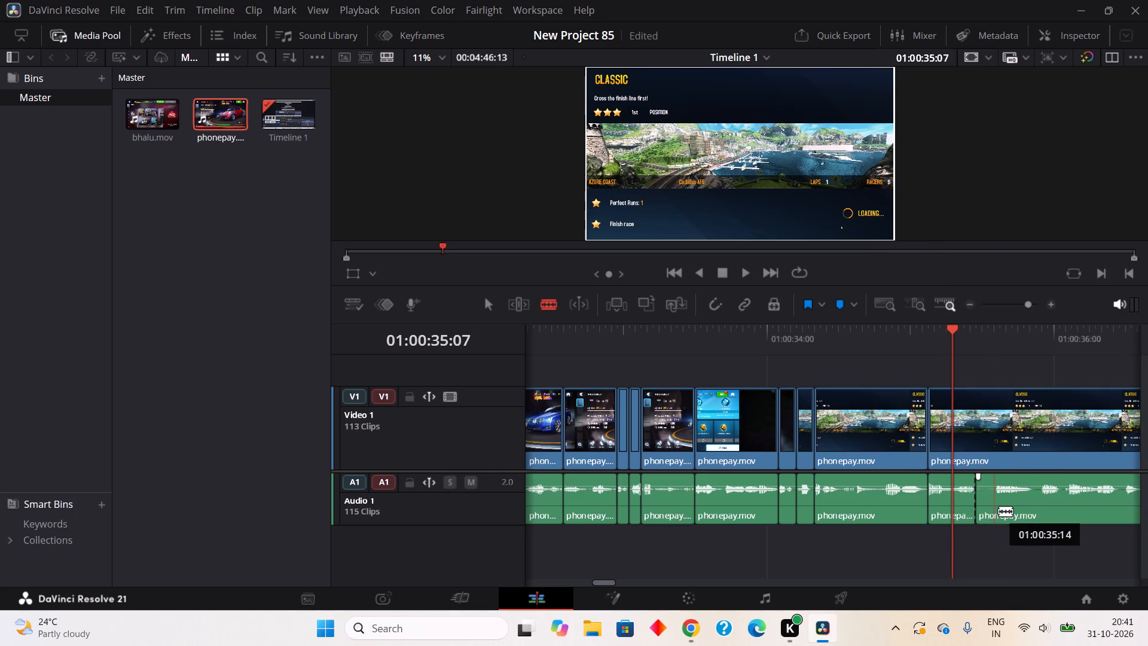
left_click(1000, 511)
right_click(982, 511)
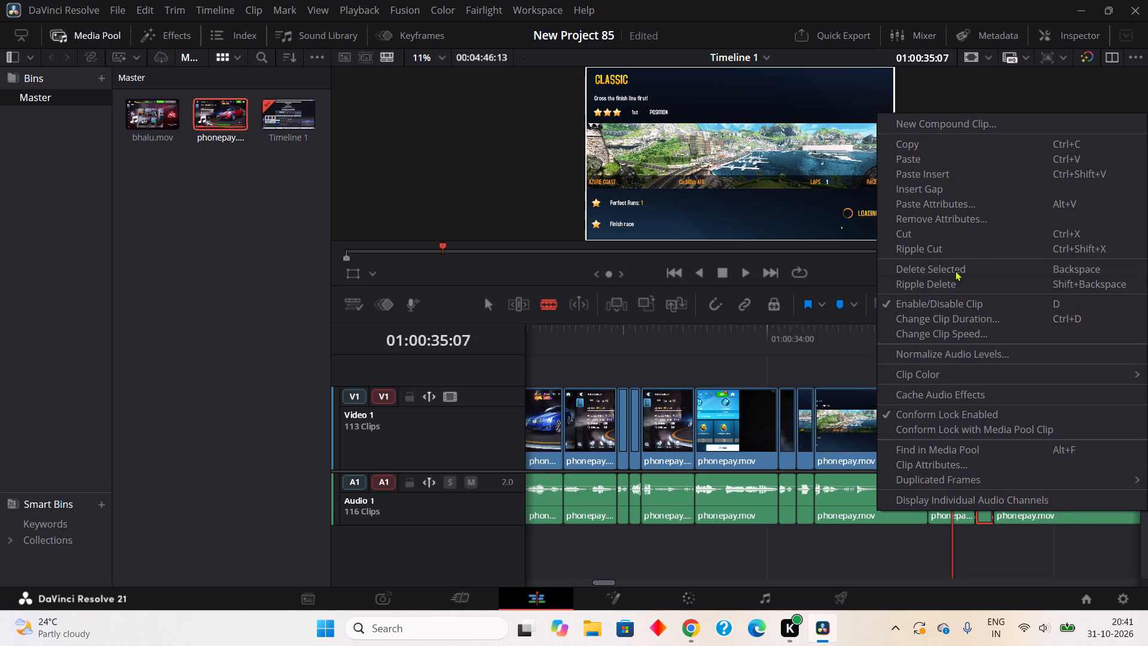
left_click(938, 246)
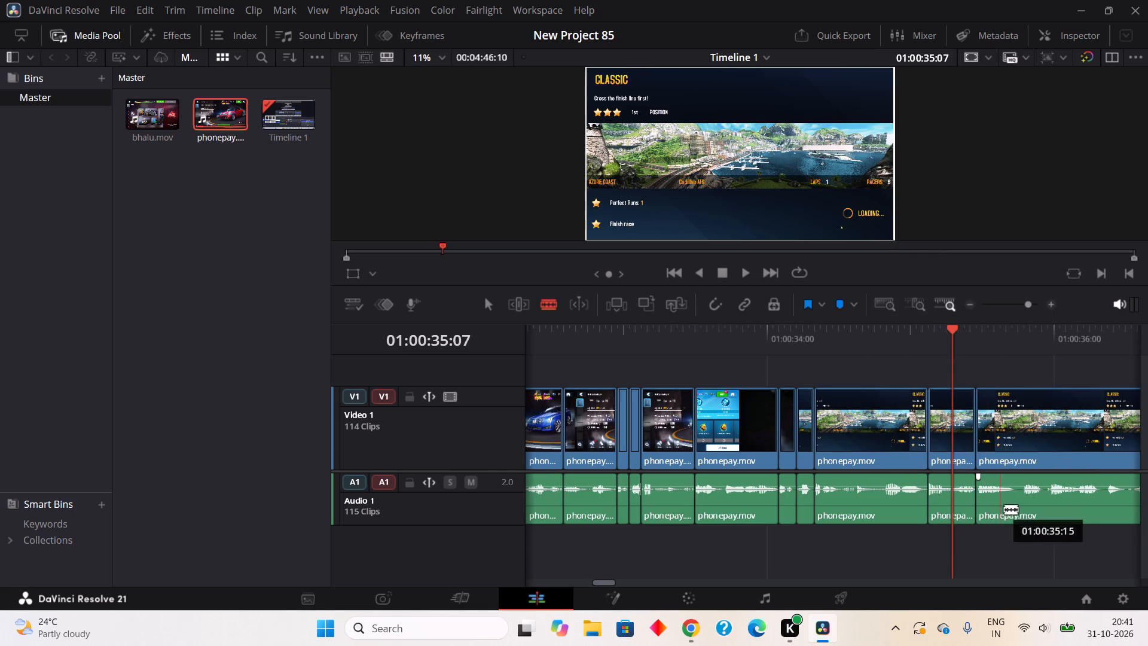
left_click(1015, 512)
left_click(1027, 501)
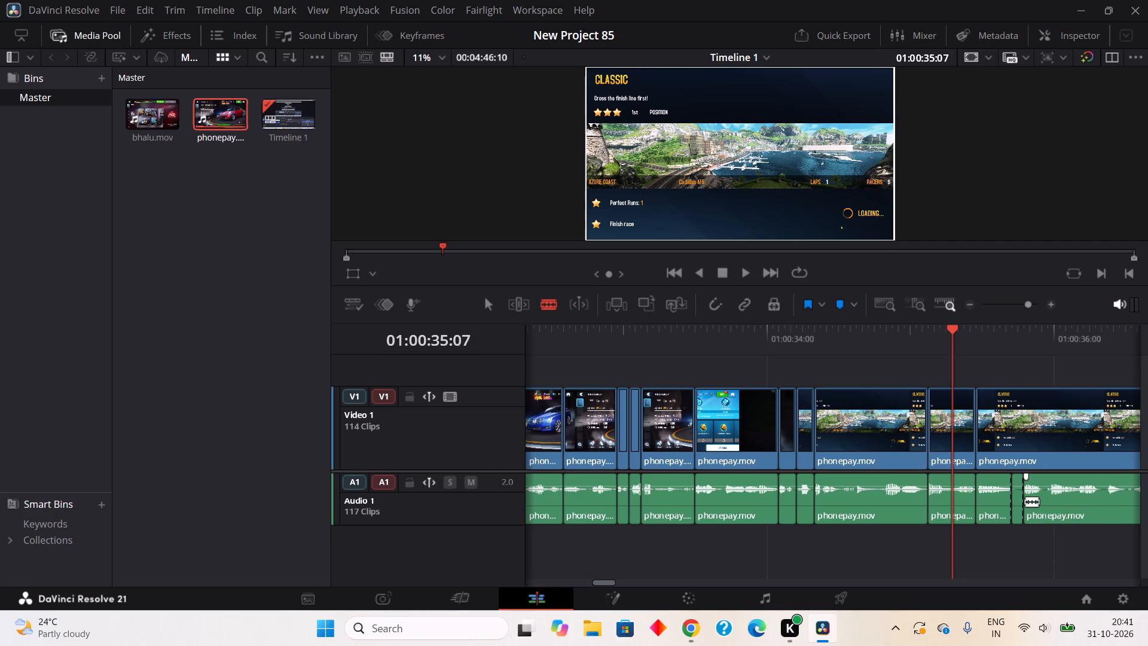
right_click(1017, 505)
left_click(953, 240)
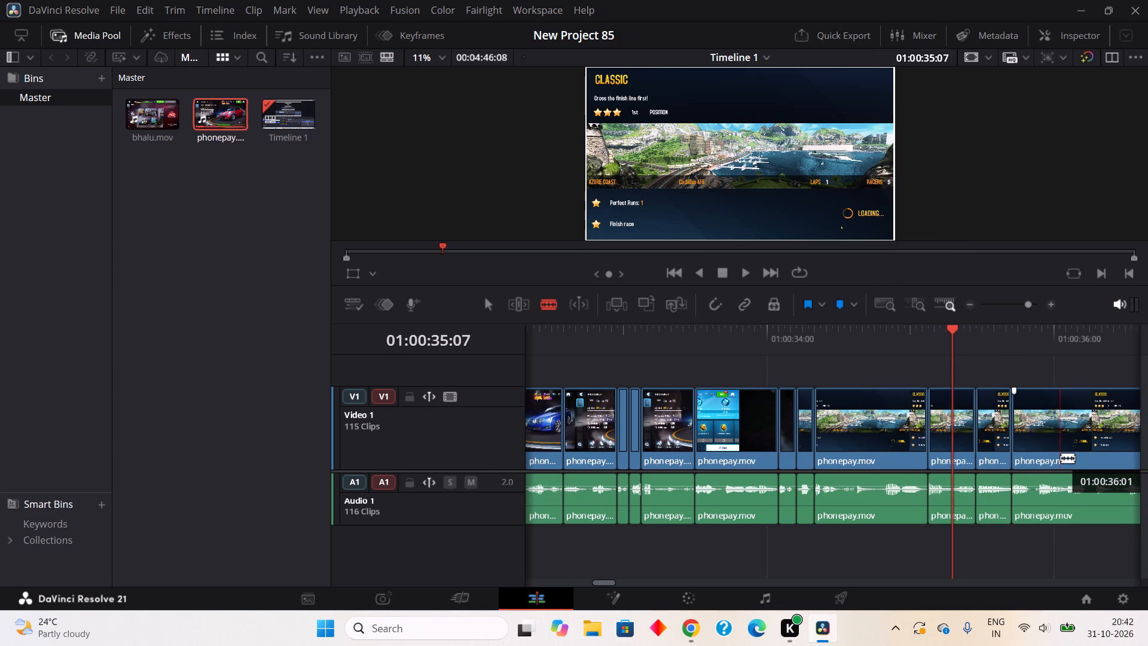
Blade and ripple cut the quiet audio gap from about 01:00:36:05 to 01:00:36:07.
left_click(1089, 498)
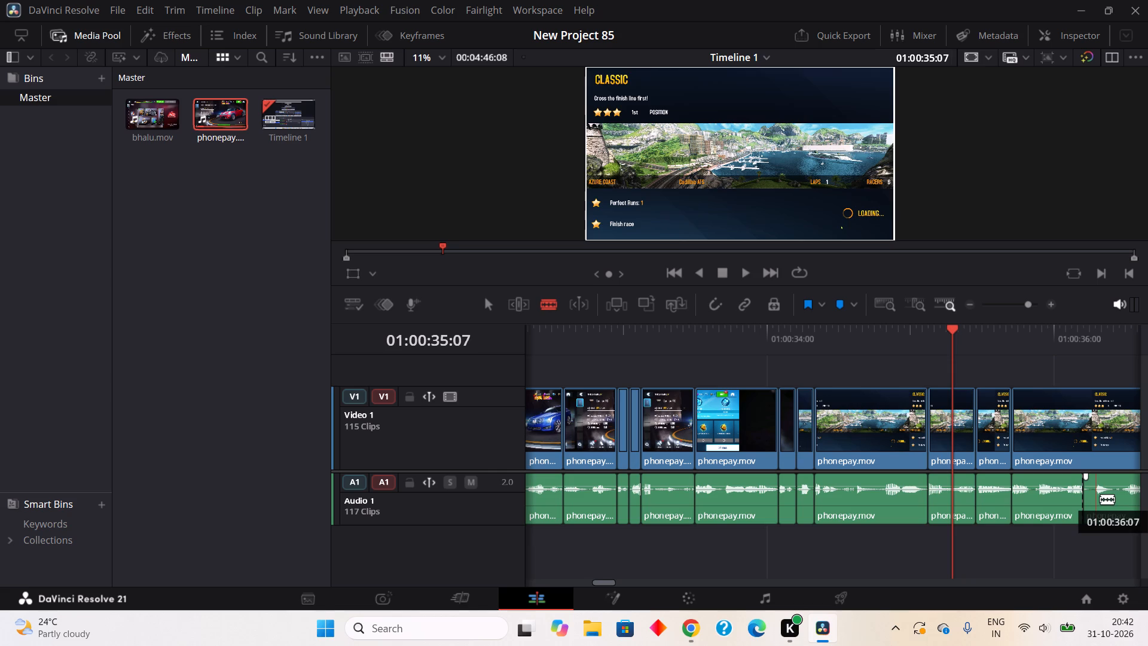
left_click(1100, 499)
right_click(1092, 505)
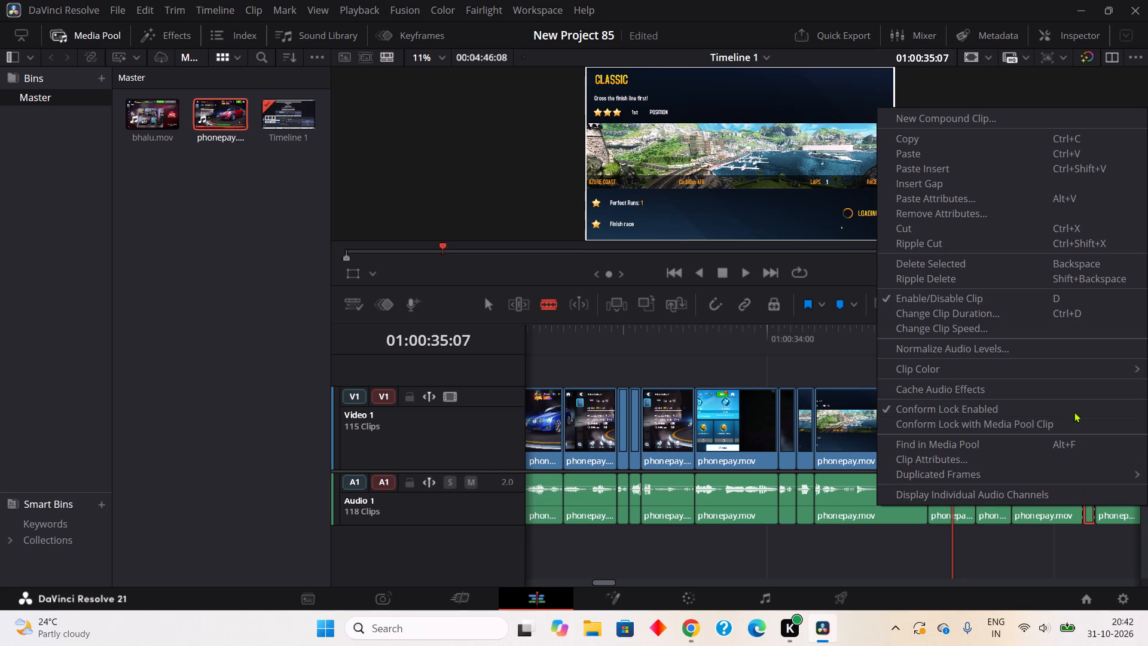
left_click(960, 236)
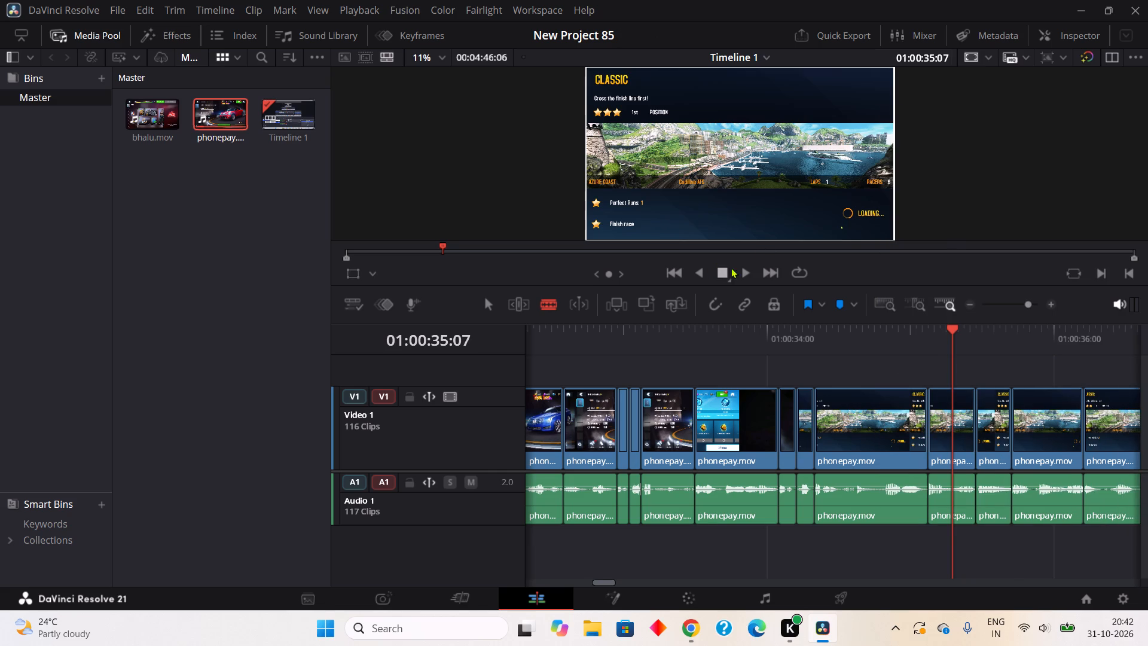
Play on to about 01:00:37:02, then blade and ripple cut the quiet audio gaps at about 01:00:36:18 to 01:00:36:21 and 01:00:37:04 to 01:00:37:08.
left_click(741, 271)
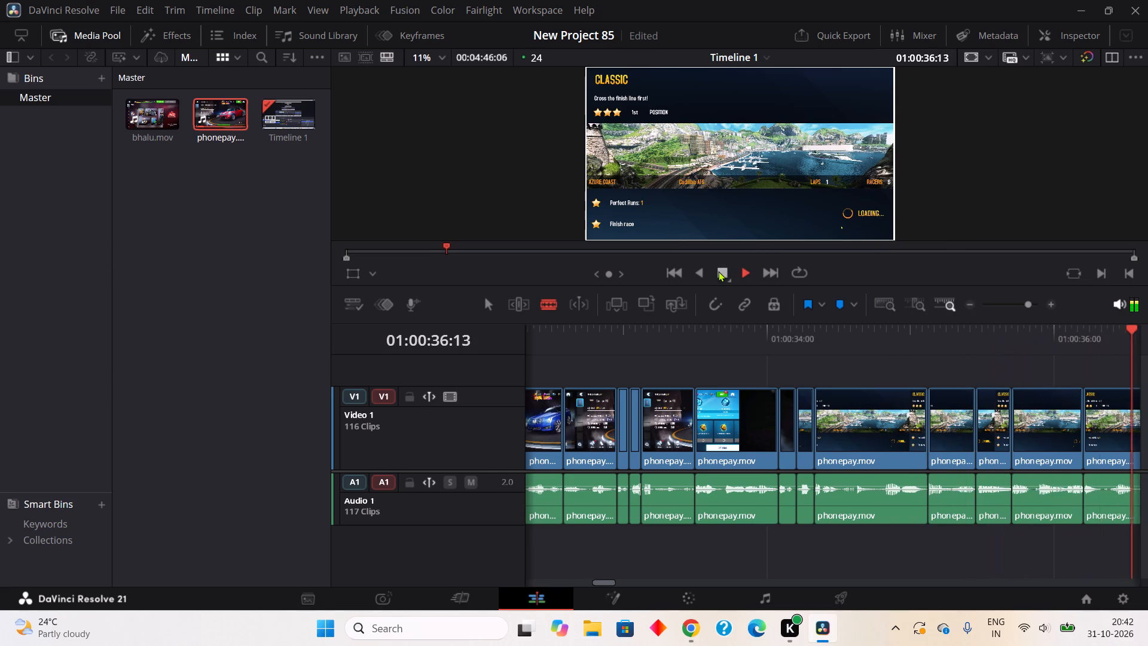
left_click(718, 271)
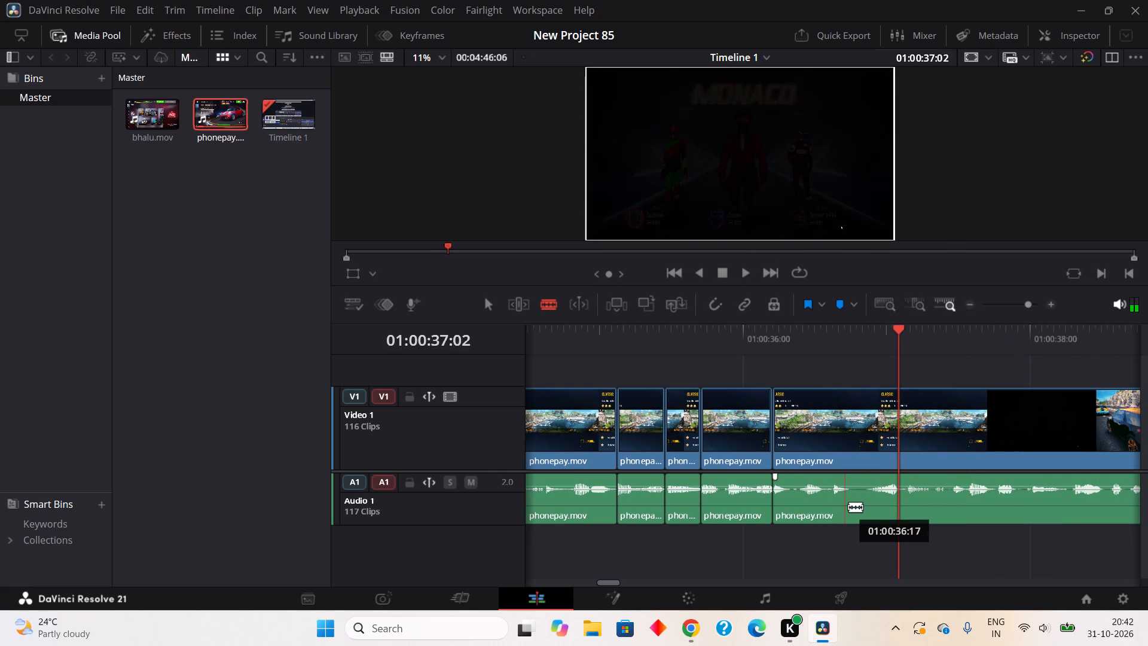
left_click(853, 502)
left_click(872, 501)
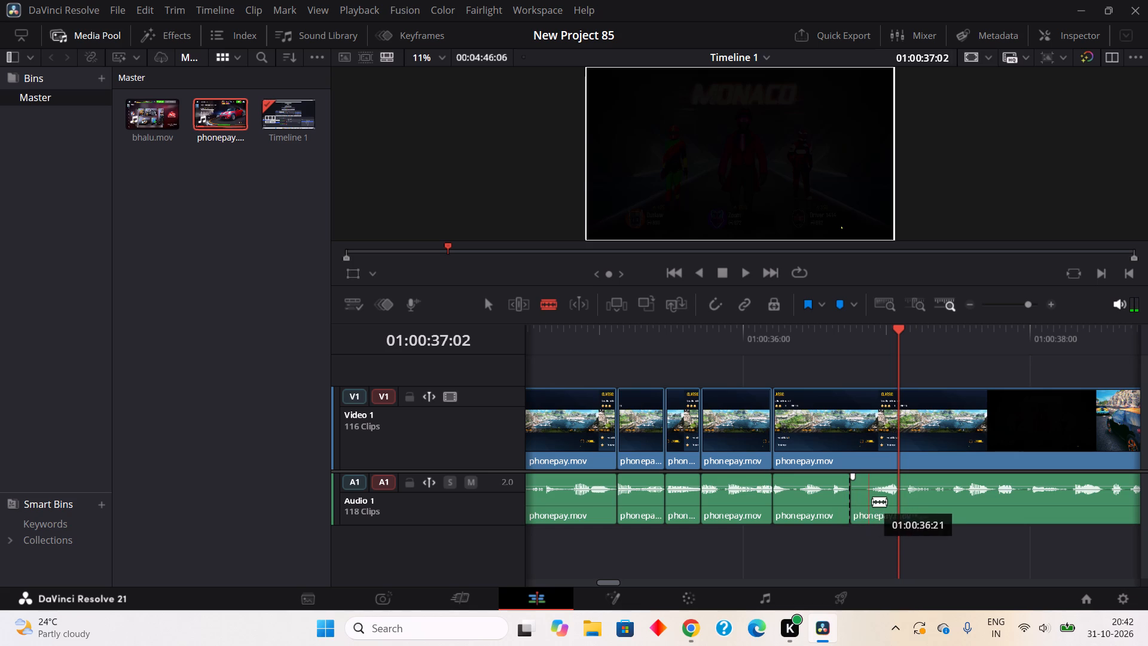
right_click(864, 505)
left_click(915, 237)
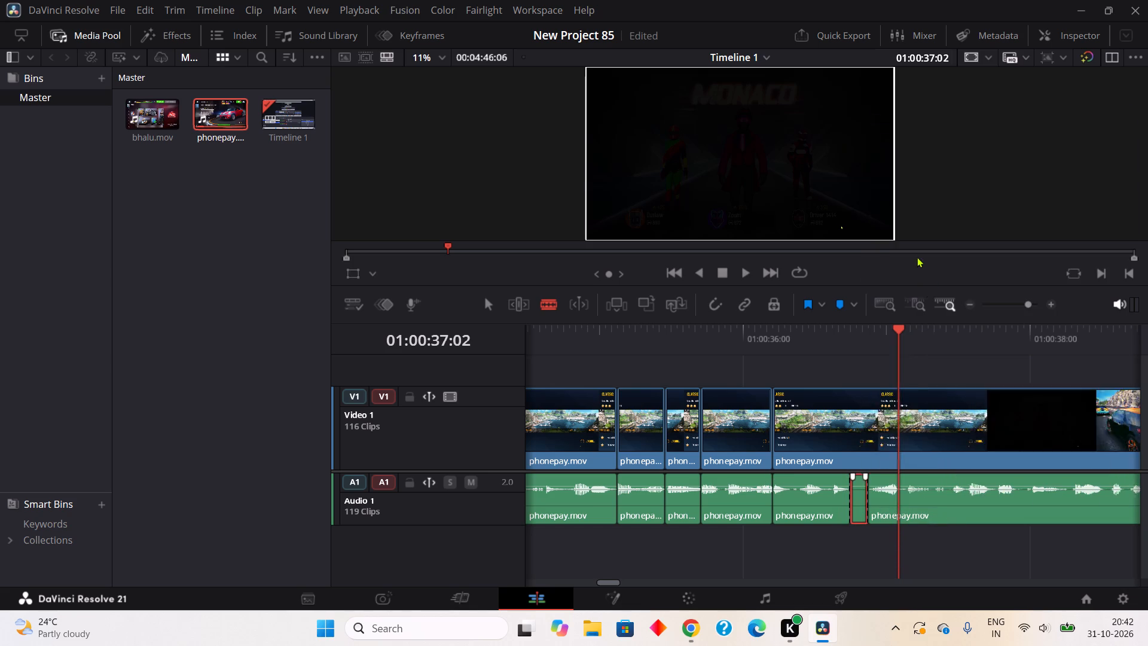
left_click(916, 501)
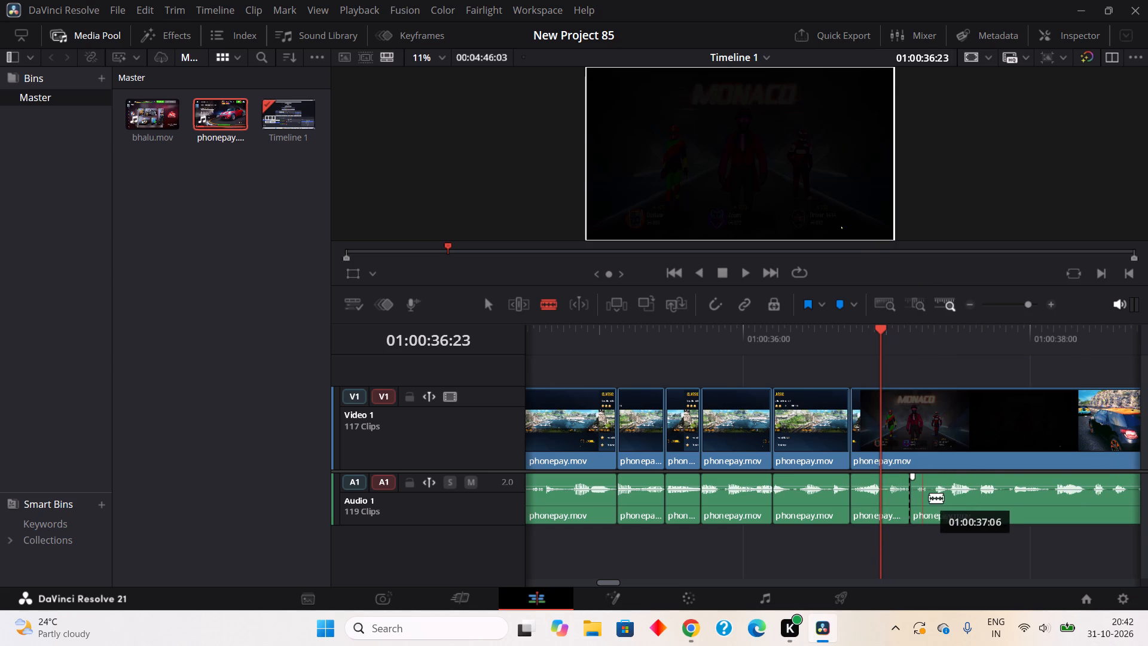
left_click(938, 501)
right_click(921, 503)
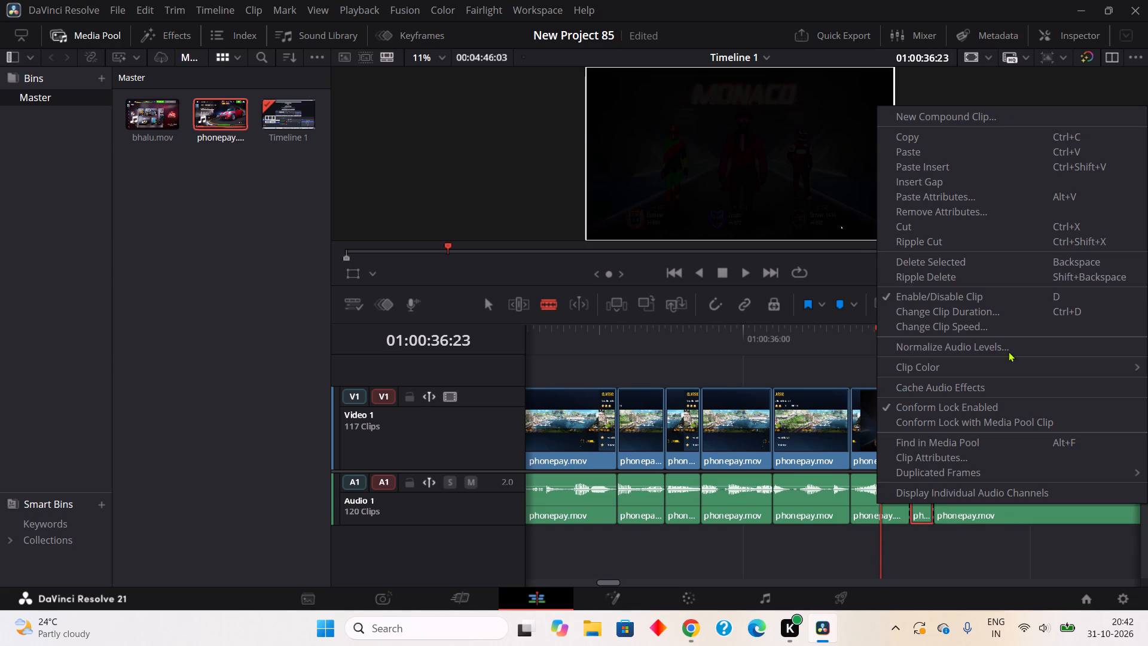
left_click(949, 246)
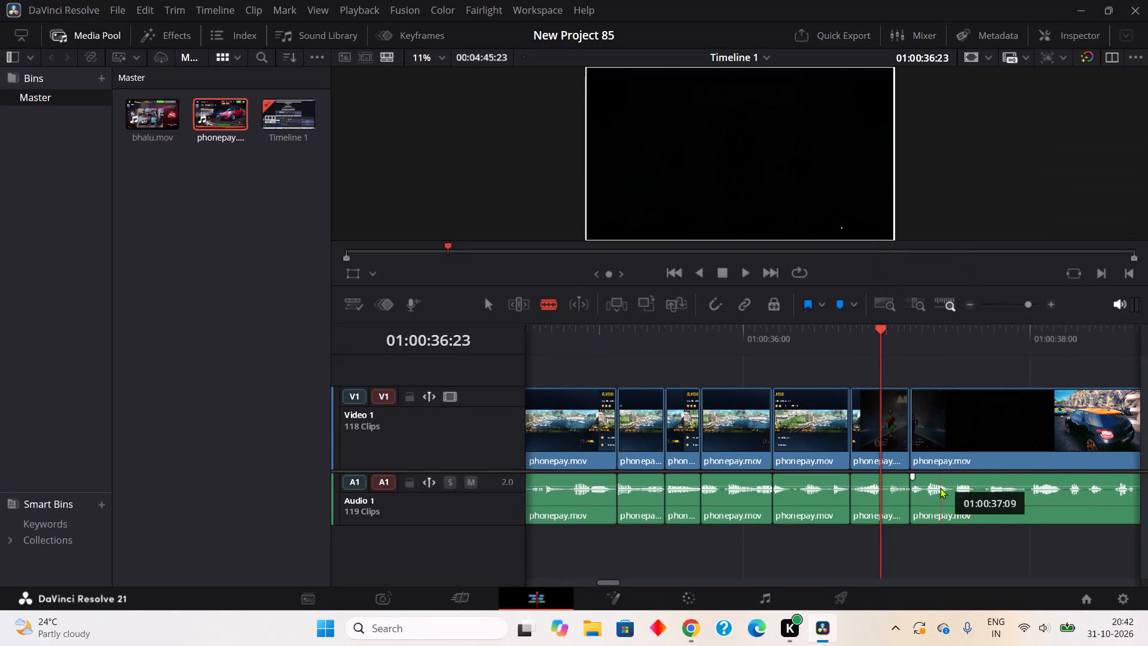
Blade and ripple cut the quiet audio gaps at about 01:00:37:14 to 01:00:37:17 and 01:00:37:20 to 01:00:37:21.
left_click(973, 505)
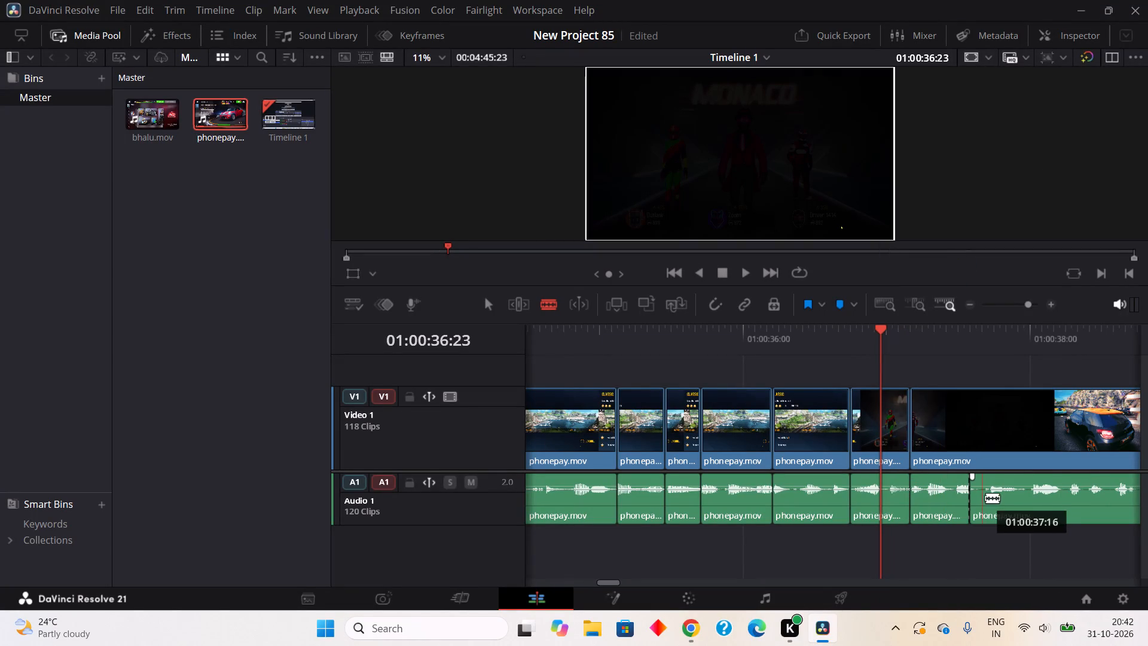
left_click(991, 502)
right_click(978, 505)
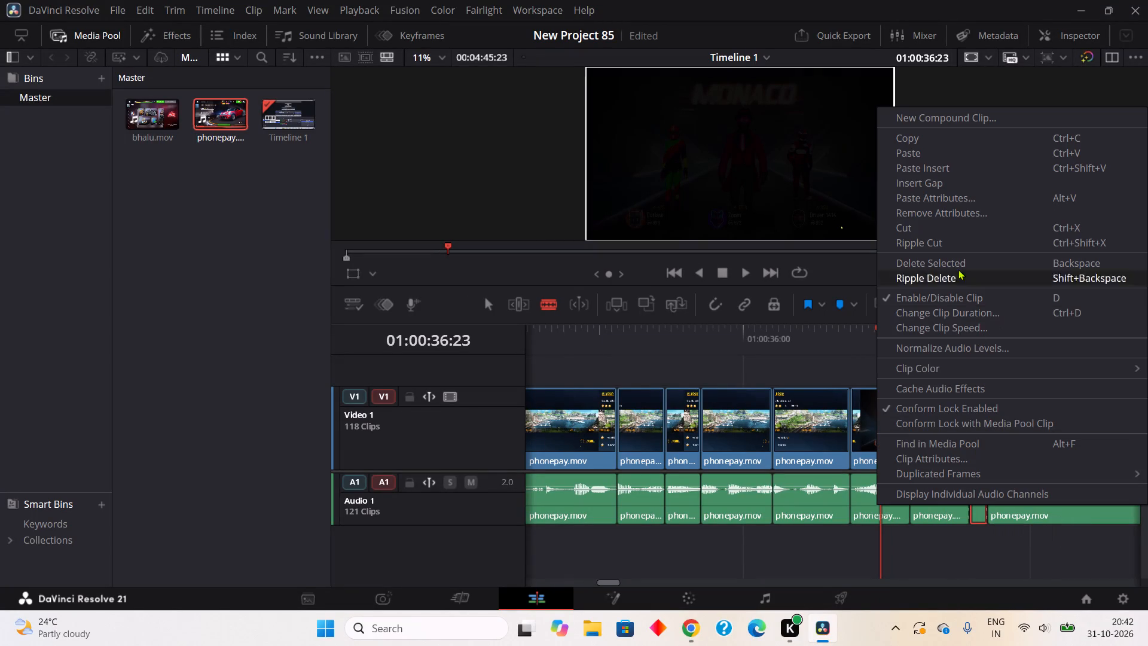
double_click(945, 247)
left_click(1008, 512)
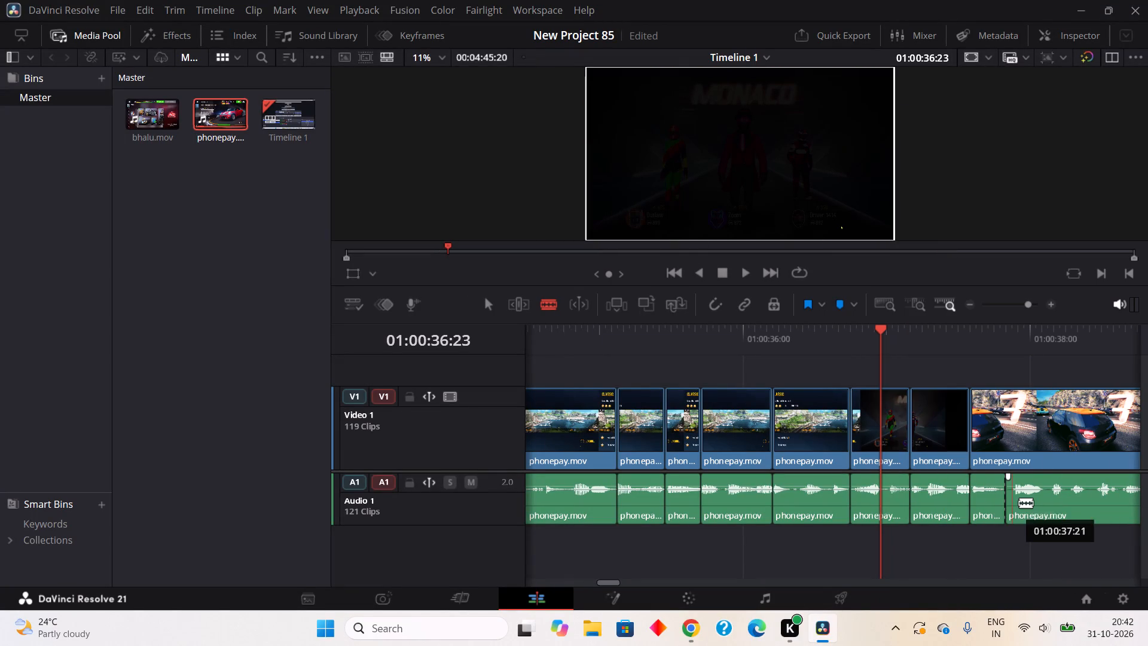
left_click(1016, 502)
right_click(1006, 505)
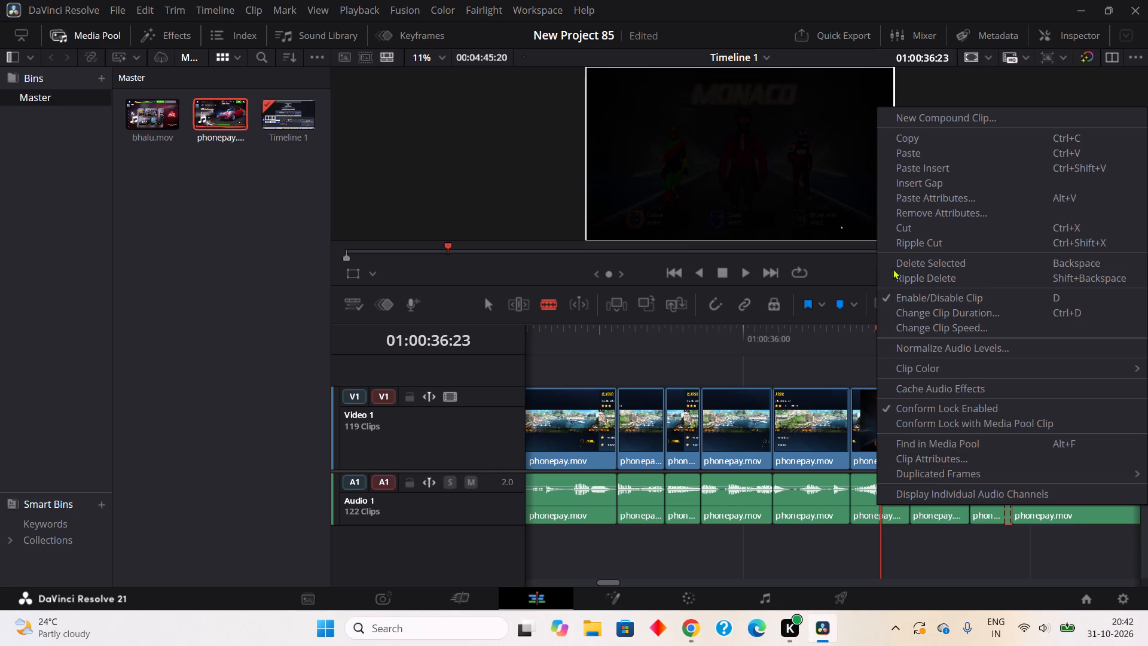
left_click(879, 242)
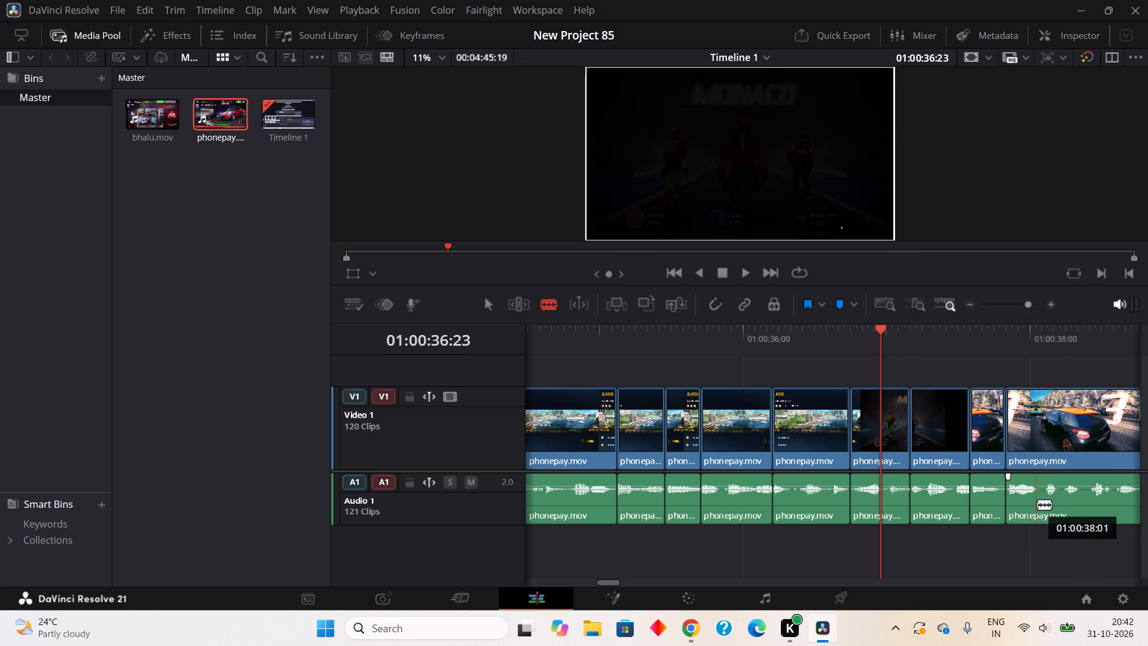
Blade and ripple cut the quiet audio gaps at about 01:00:38:01 to 01:00:38:02 and 01:00:38:03 to 01:00:38:05.
left_click(1037, 504)
left_click(1047, 506)
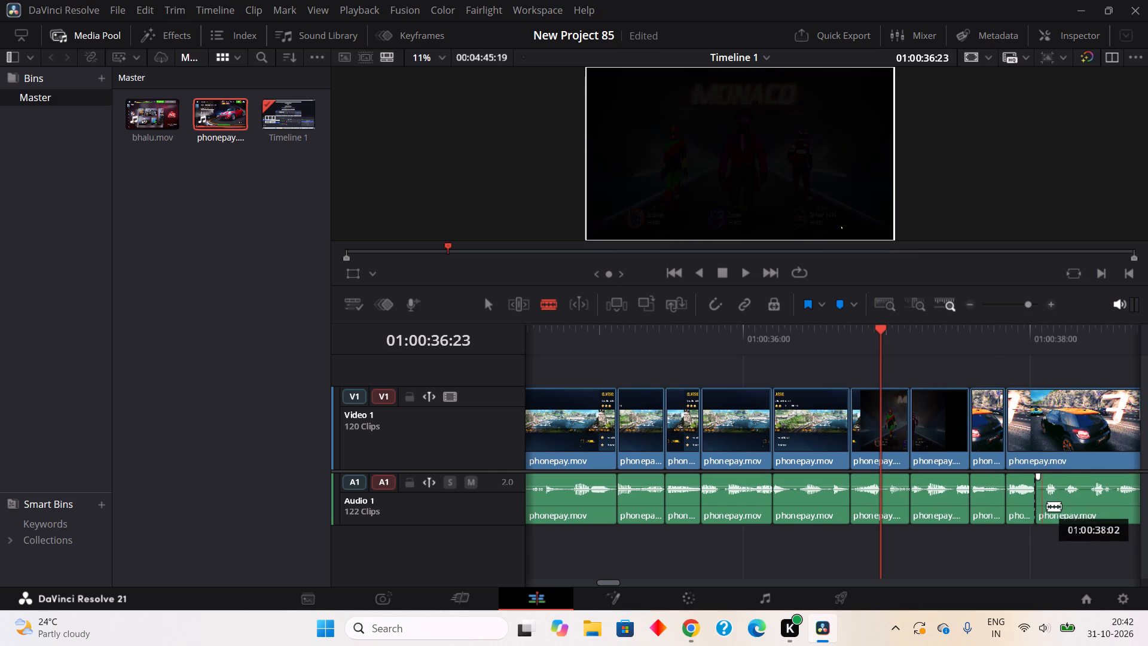
right_click(1039, 502)
left_click(928, 242)
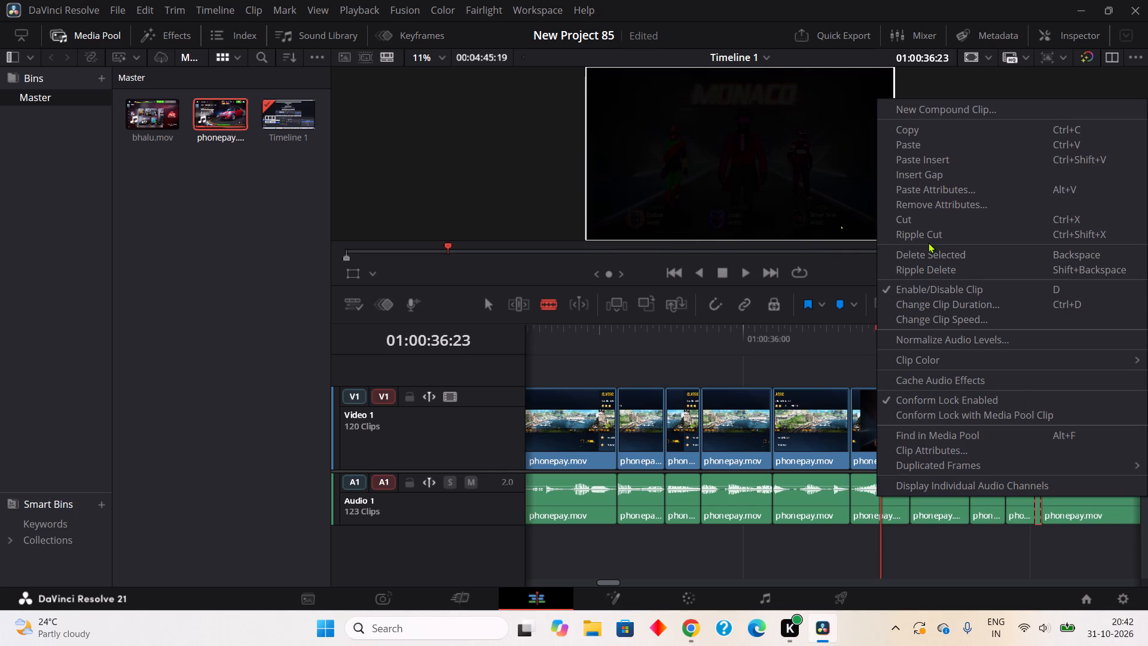
left_click(1052, 503)
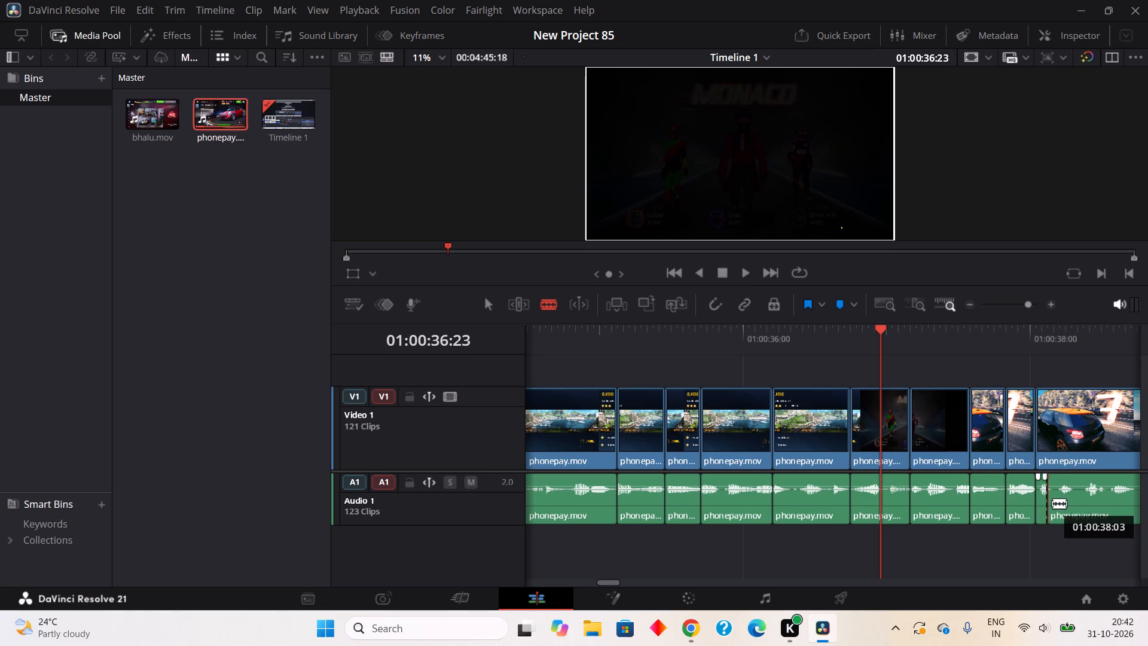
left_click(1061, 504)
right_click(1061, 504)
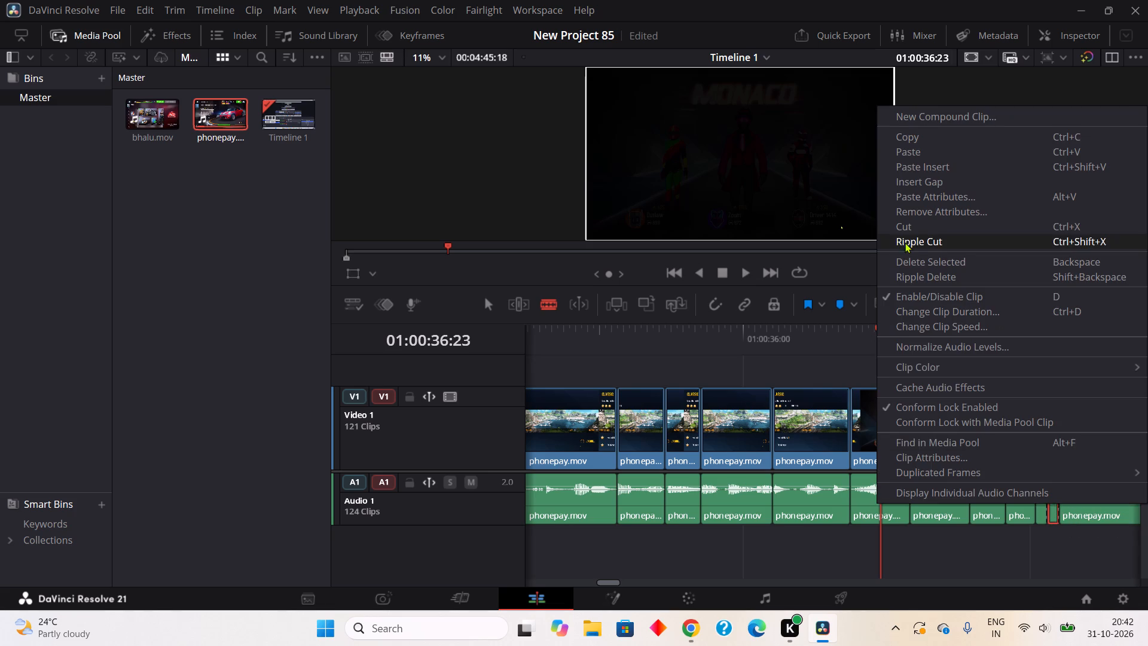
left_click(904, 241)
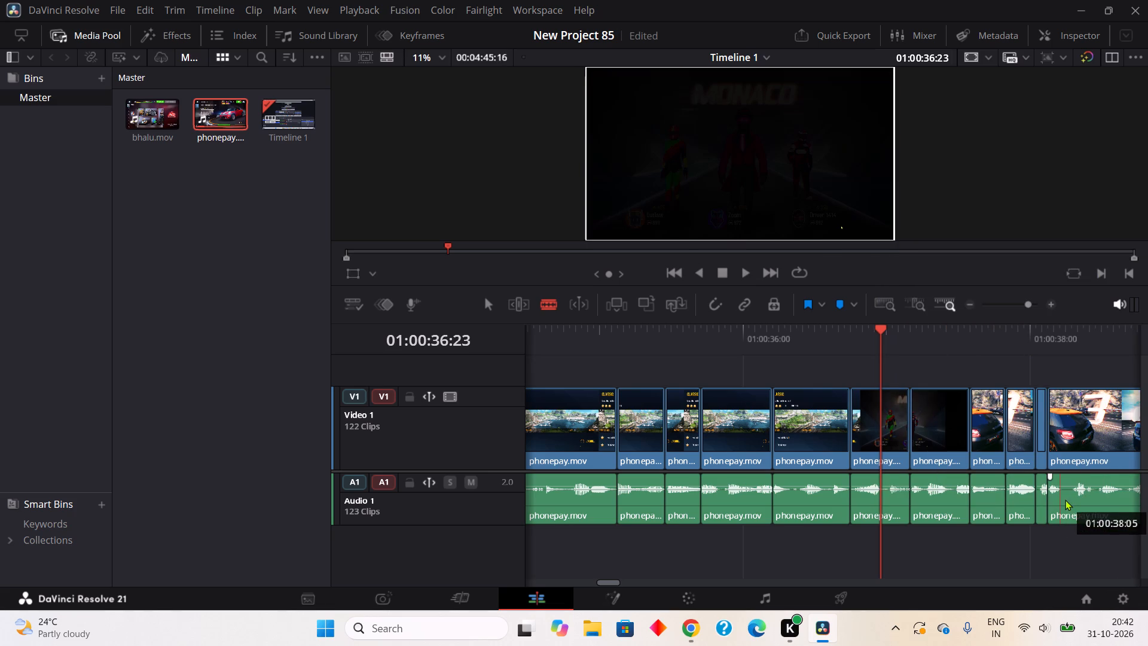
Blade and ripple cut the quiet audio gap from about 01:00:38:05 to 01:00:38:07, then the one from about 01:00:38:08 to 01:00:38:10.
left_click(1065, 499)
left_click(1074, 498)
right_click(1064, 508)
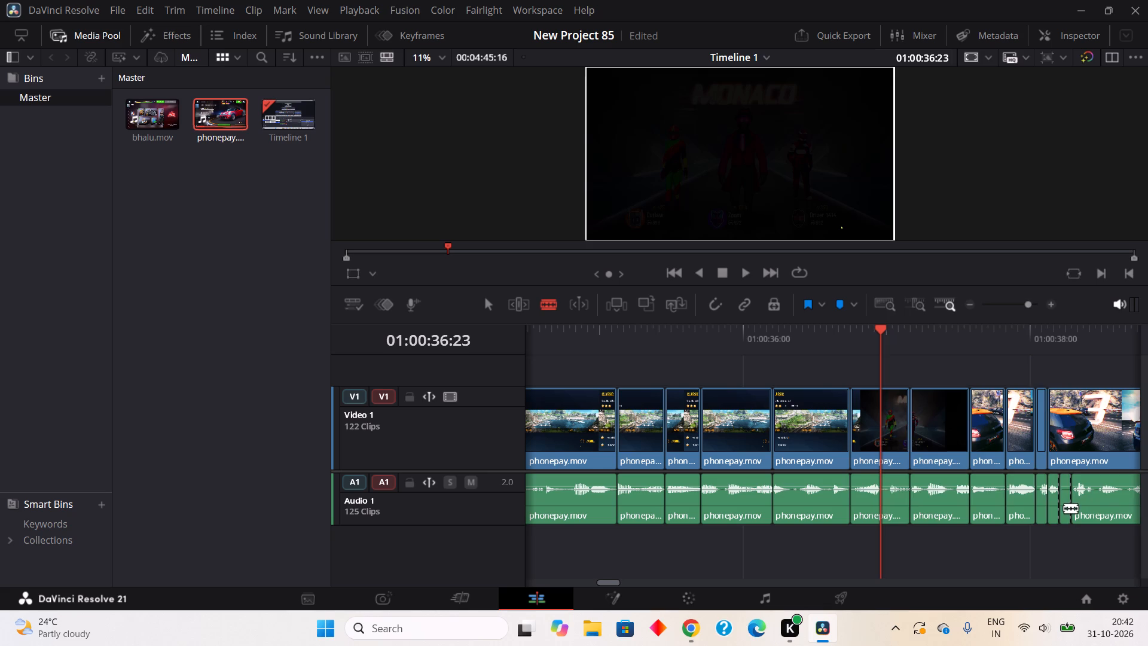
left_click(960, 244)
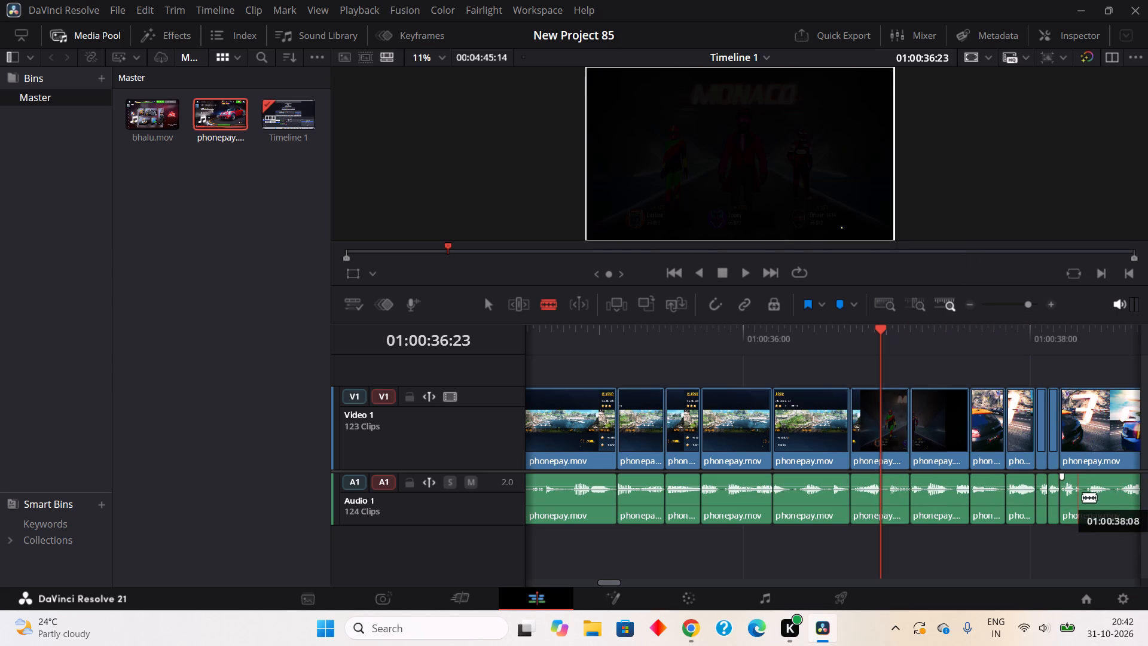
left_click(1082, 498)
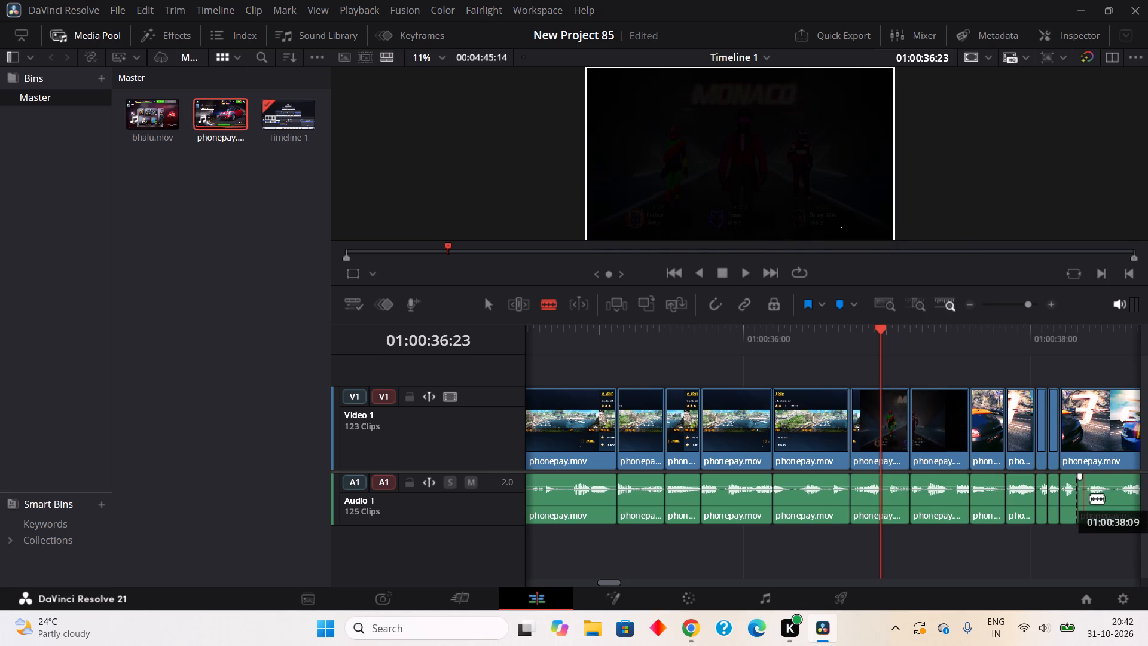
left_click(1090, 498)
right_click(1083, 501)
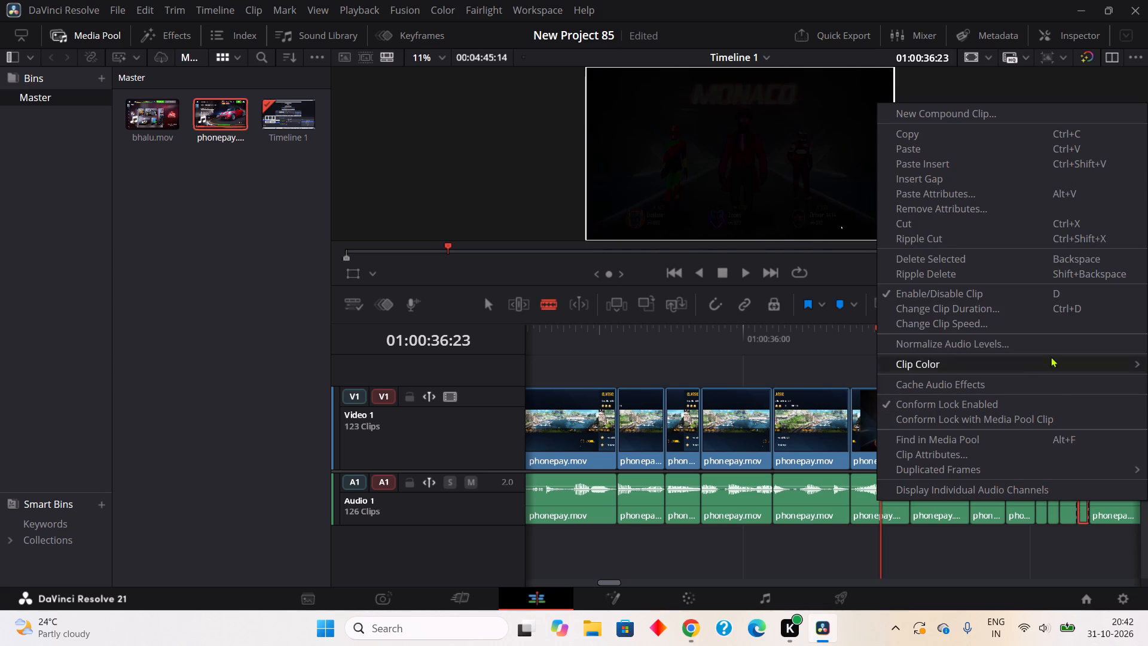
left_click(952, 238)
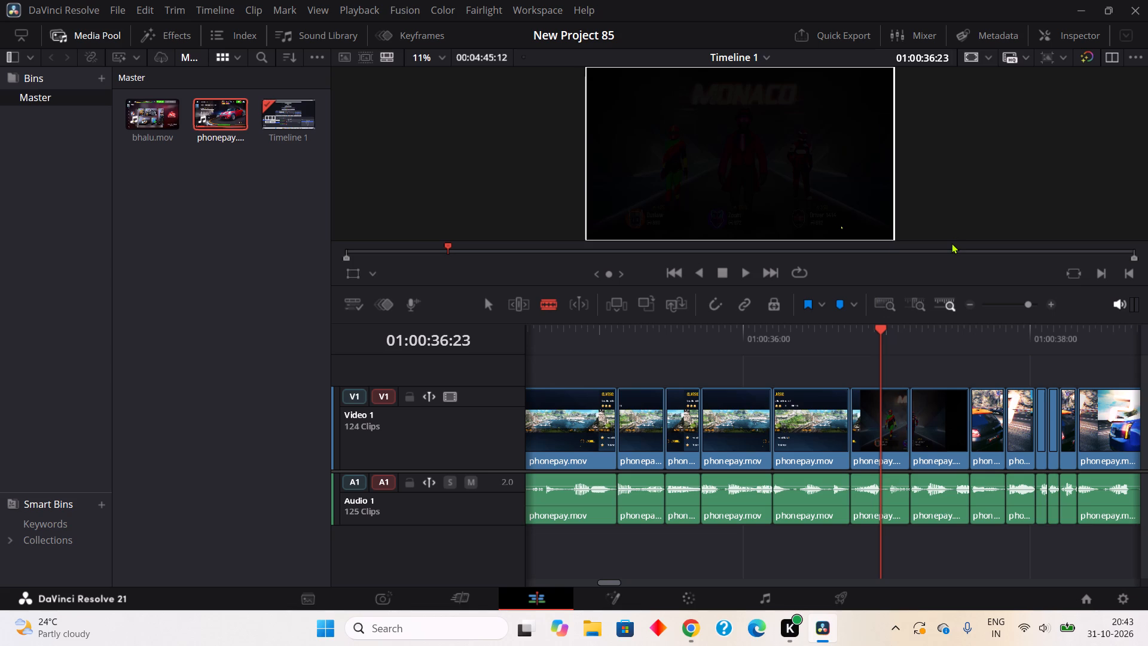
Blade and ripple cut the quiet audio gap from about 01:00:38:11 to 01:00:38:13.
left_click(1100, 497)
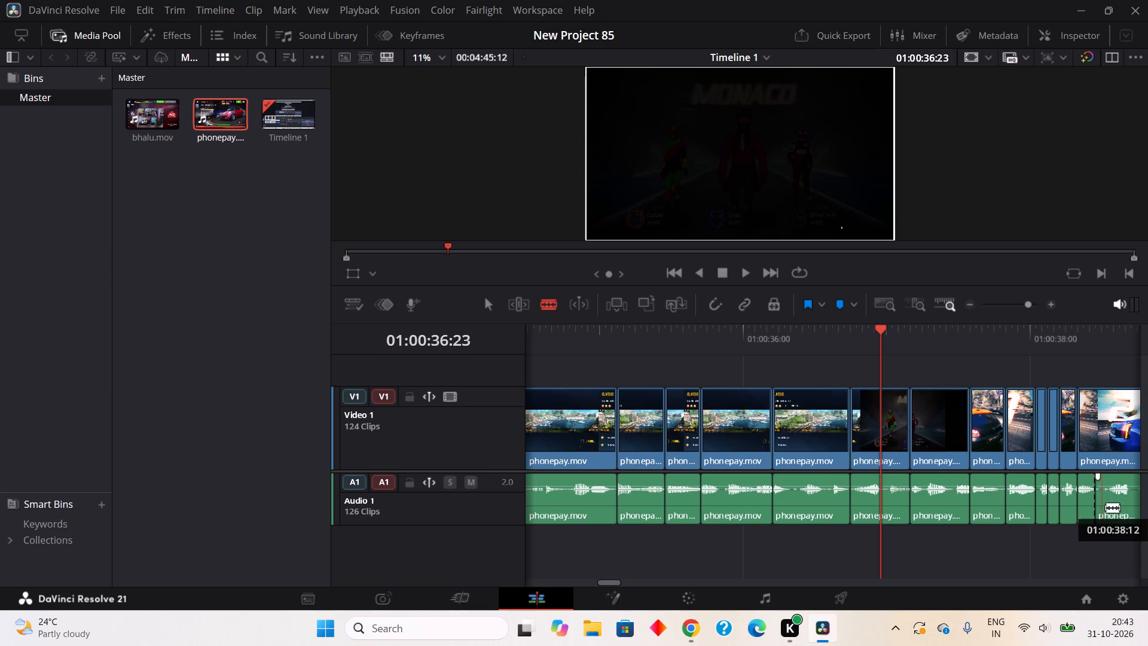
left_click(1109, 513)
right_click(1103, 511)
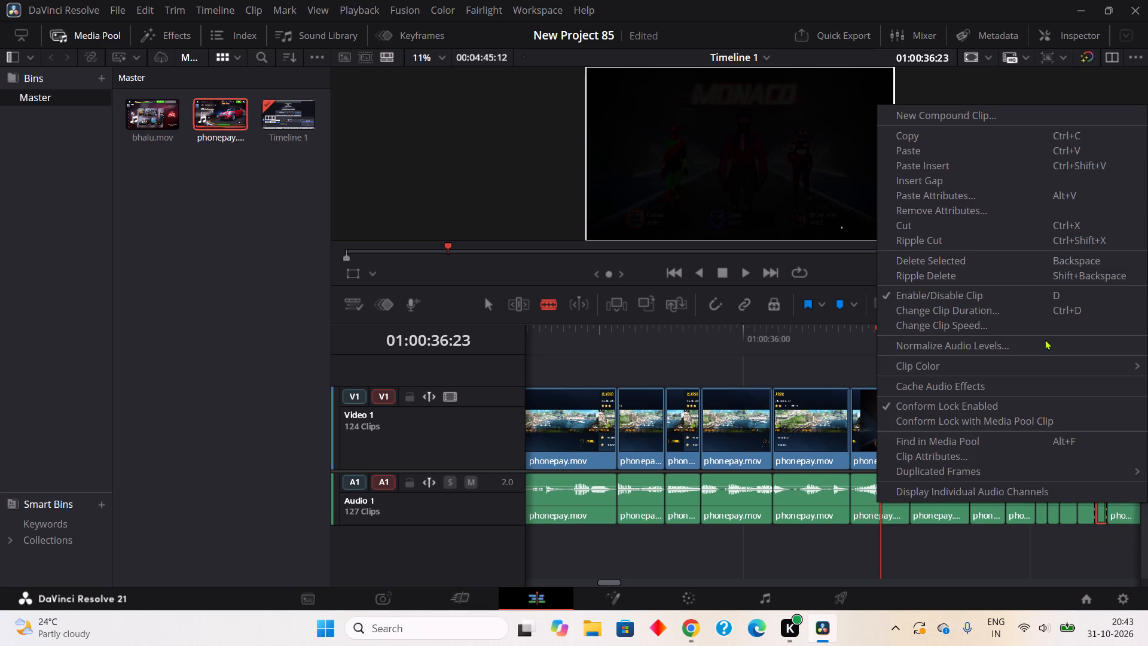
left_click(929, 239)
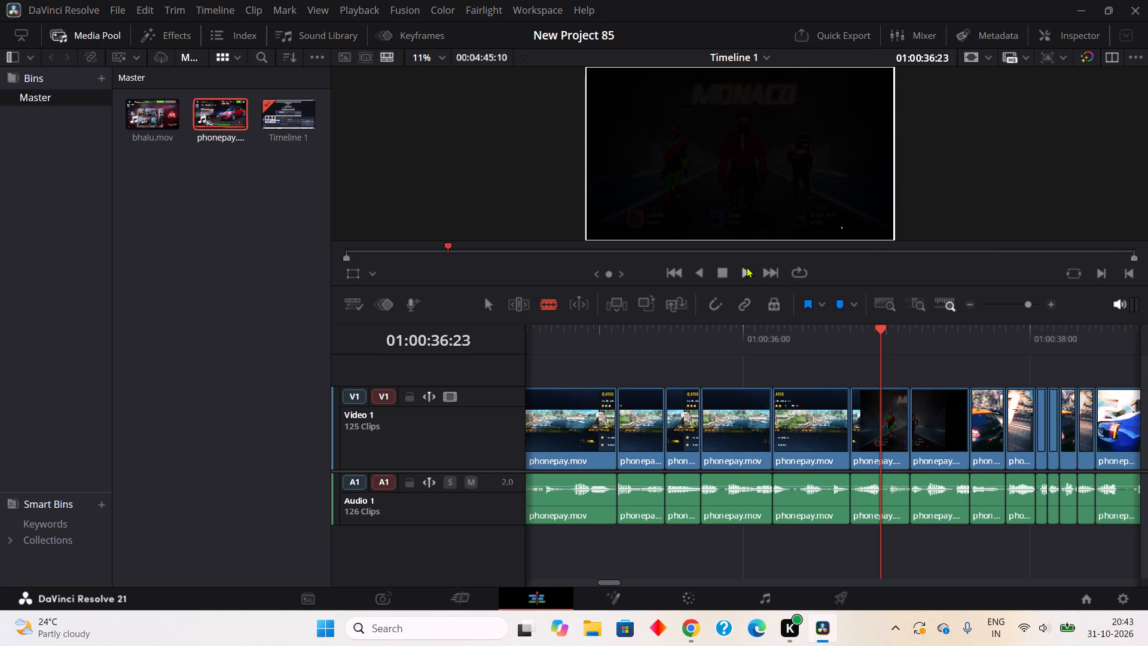
Play on to about 01:00:39:06, then blade and ripple cut the quiet audio gaps at about 01:00:38:15 to 01:00:38:17 and 01:00:38:21 to 01:00:38:22.
left_click(746, 267)
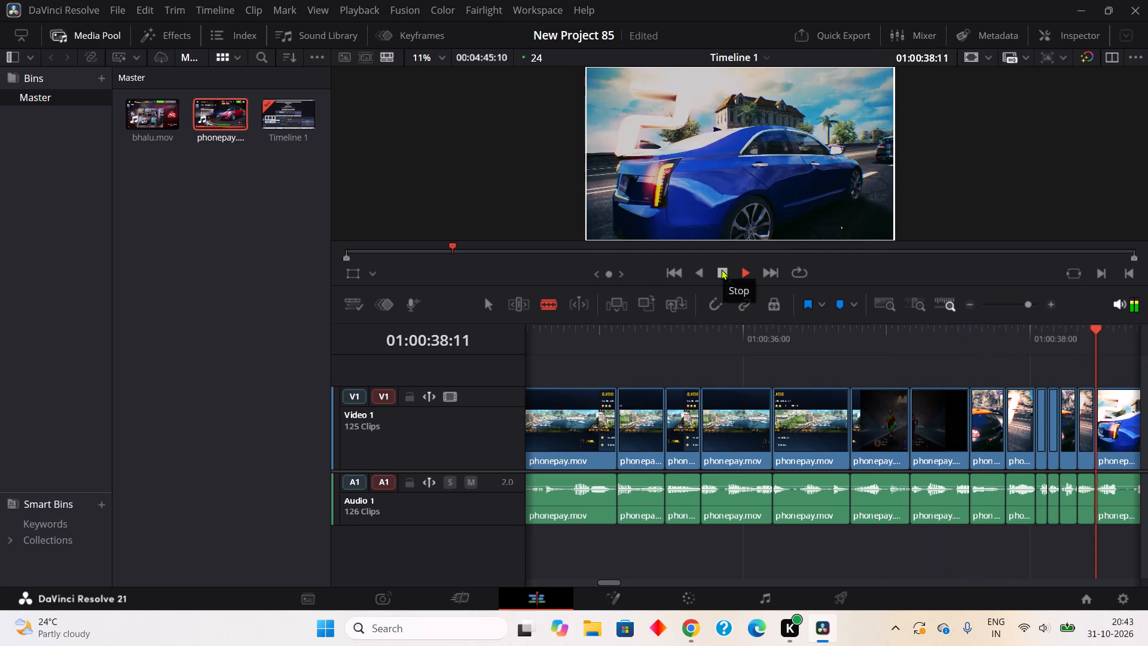
left_click(721, 269)
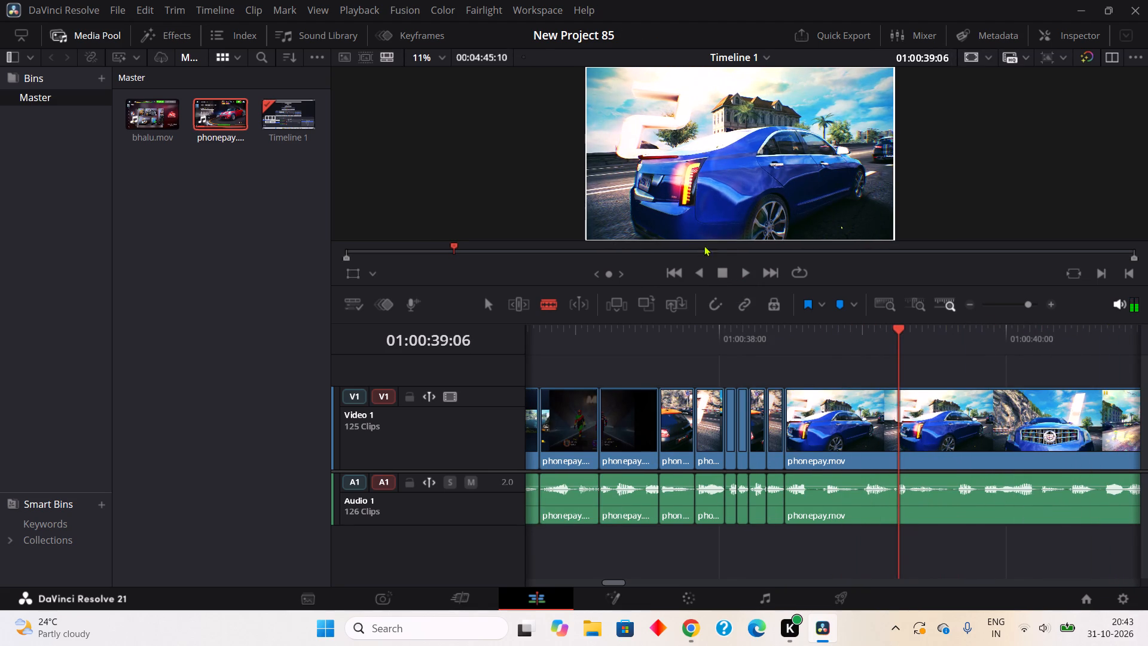
left_click(809, 499)
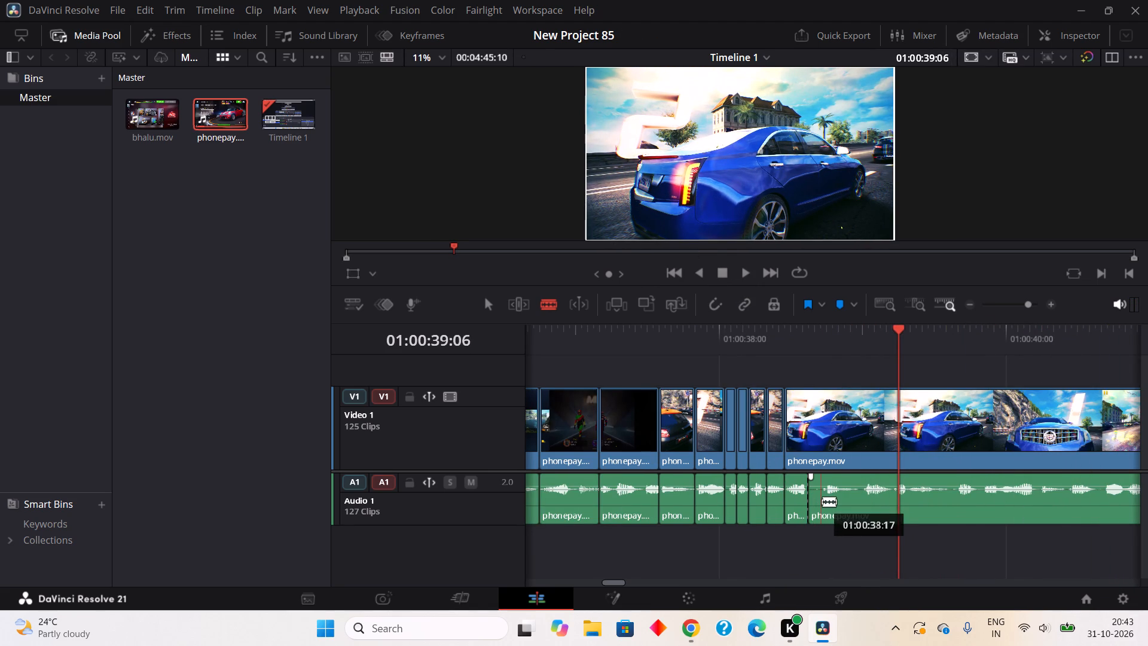
left_click(822, 501)
right_click(817, 501)
left_click(875, 246)
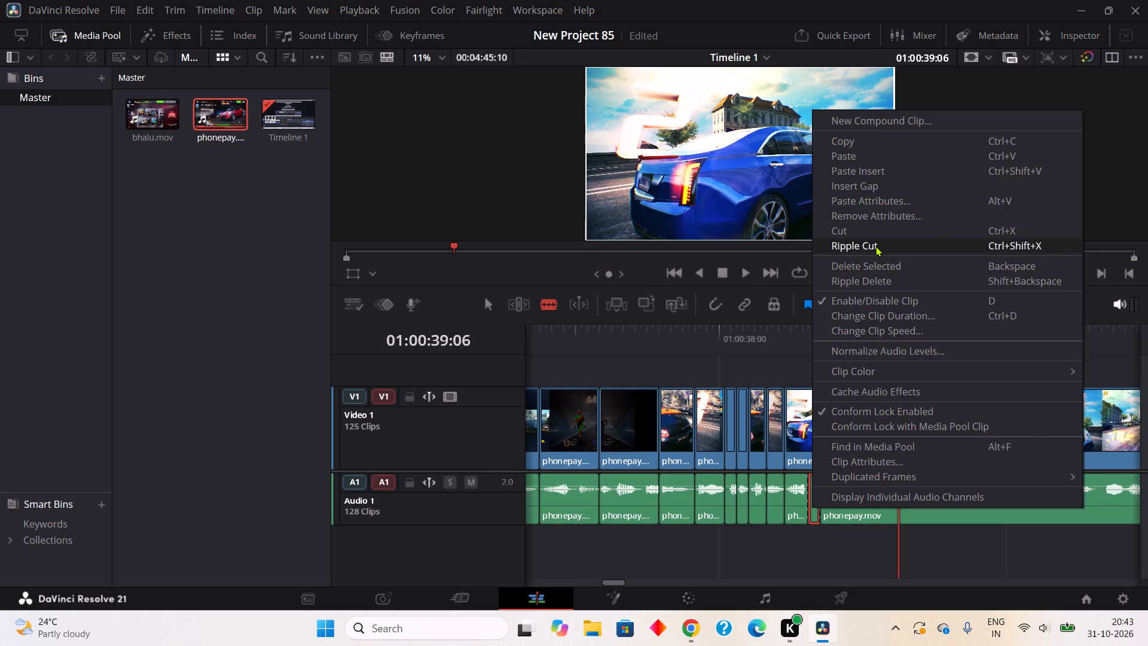
left_click(852, 505)
left_click(848, 505)
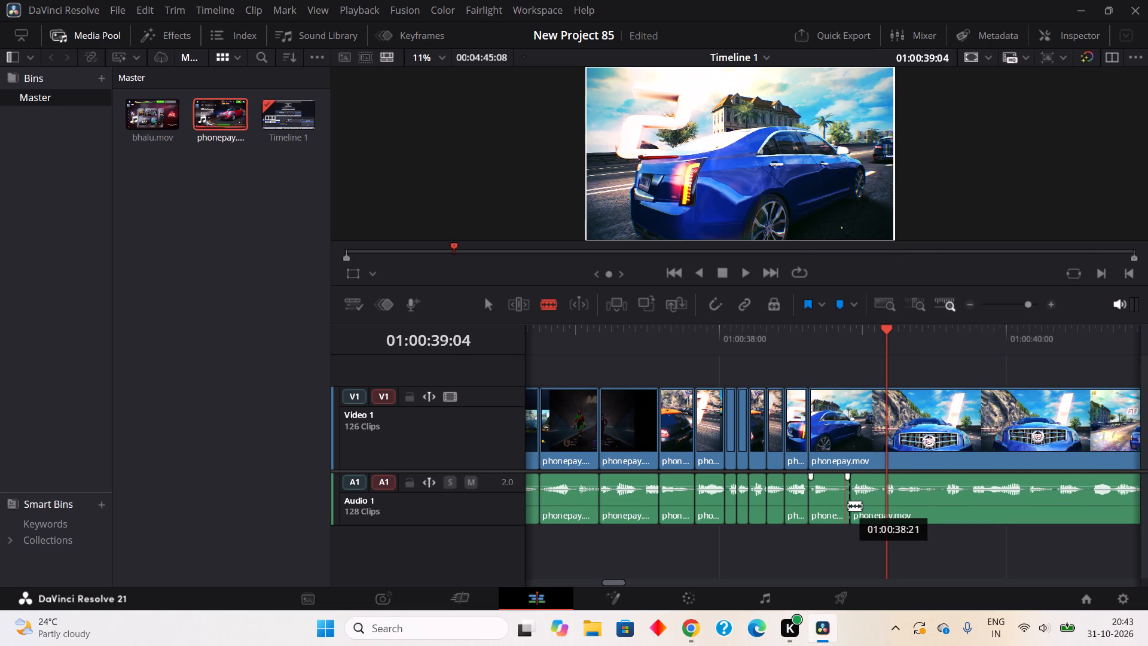
right_click(848, 505)
left_click(896, 245)
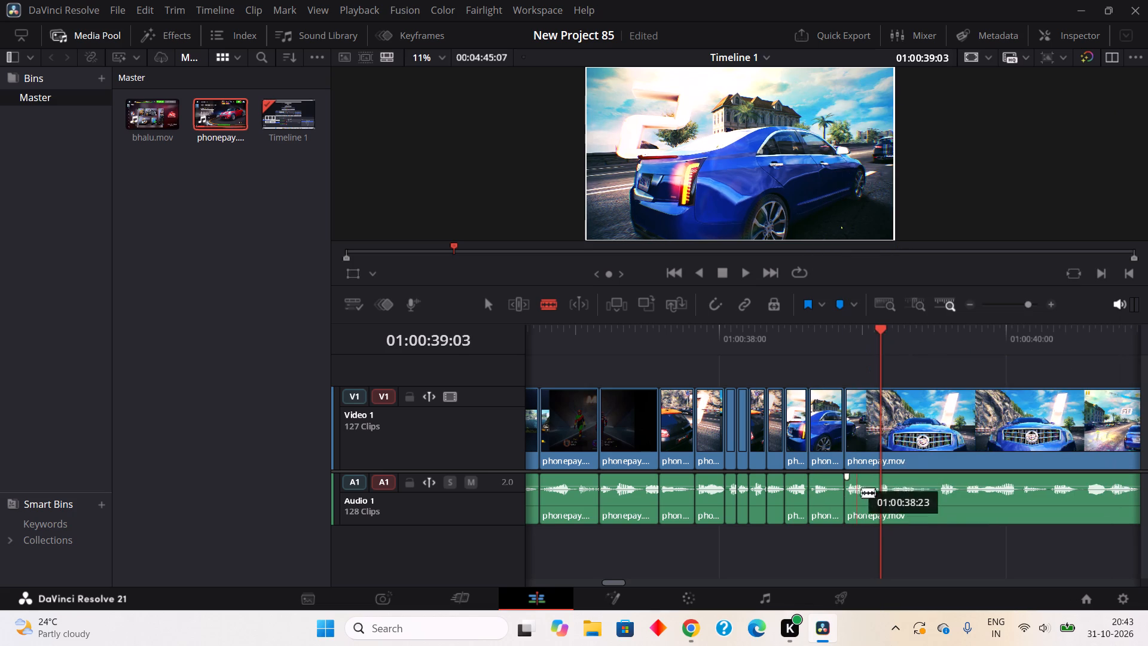
Blade and ripple cut the quiet audio gaps at about 01:00:39:11 to 01:00:39:13 and 01:00:39:14 to 01:00:39:15.
left_click(932, 515)
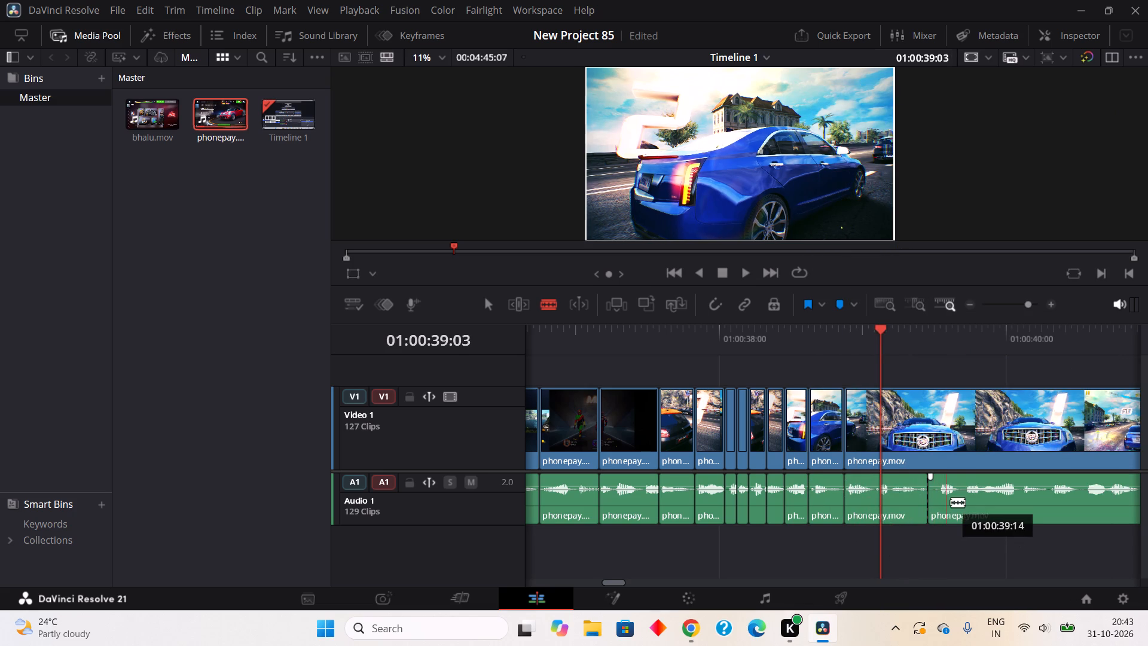
left_click(941, 507)
right_click(935, 506)
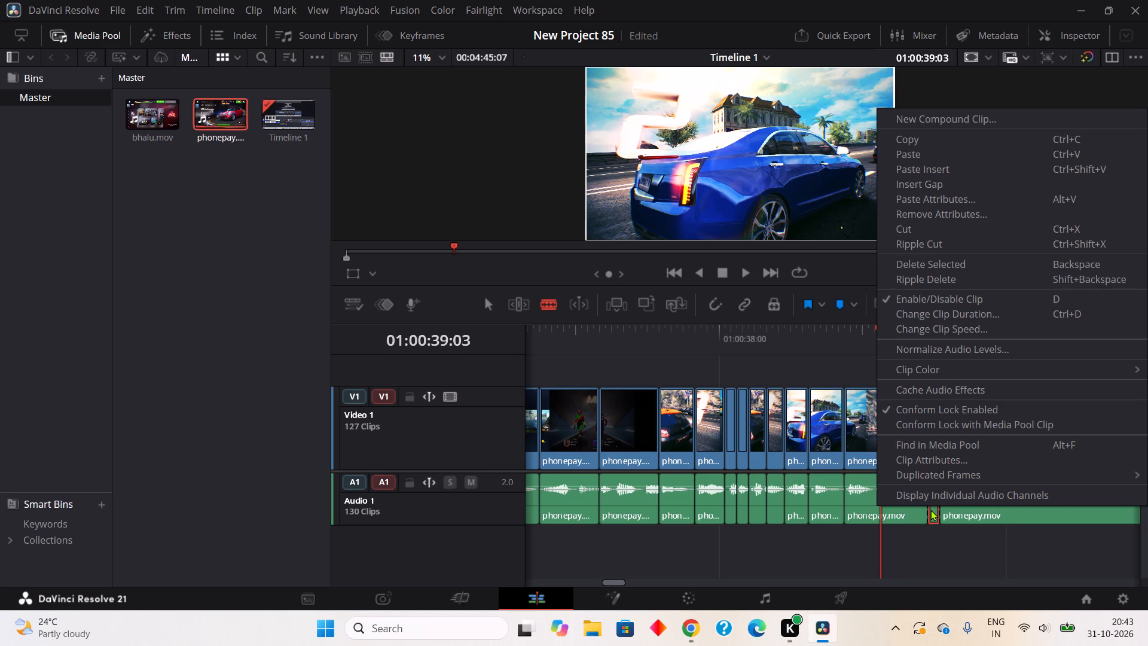
left_click(917, 241)
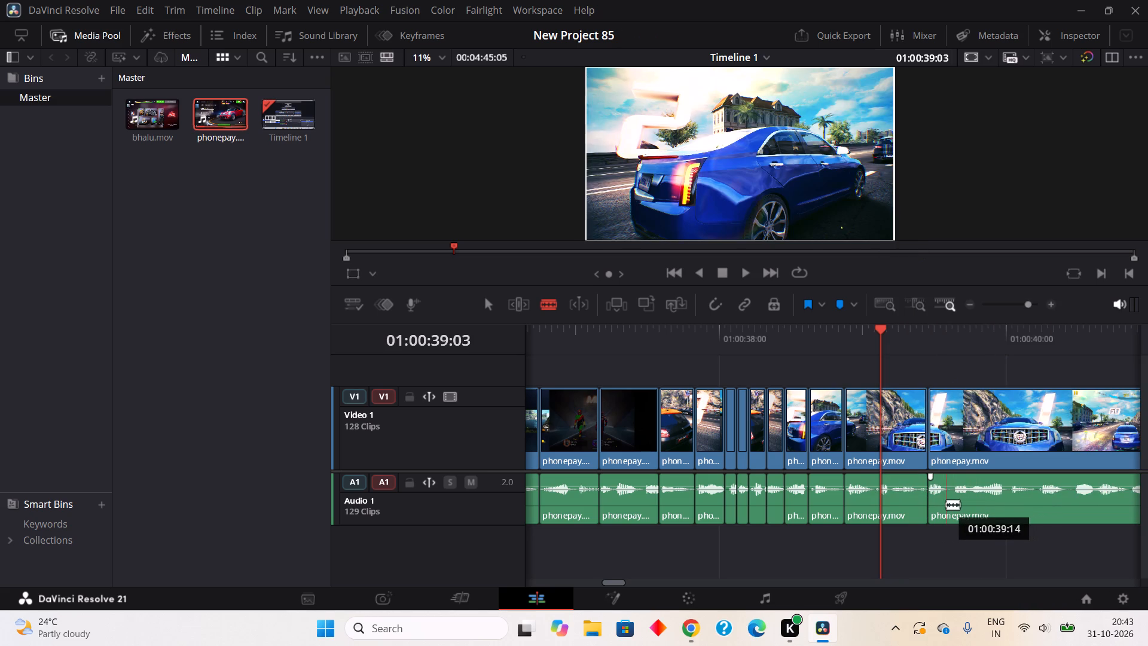
left_click(950, 504)
left_click(958, 498)
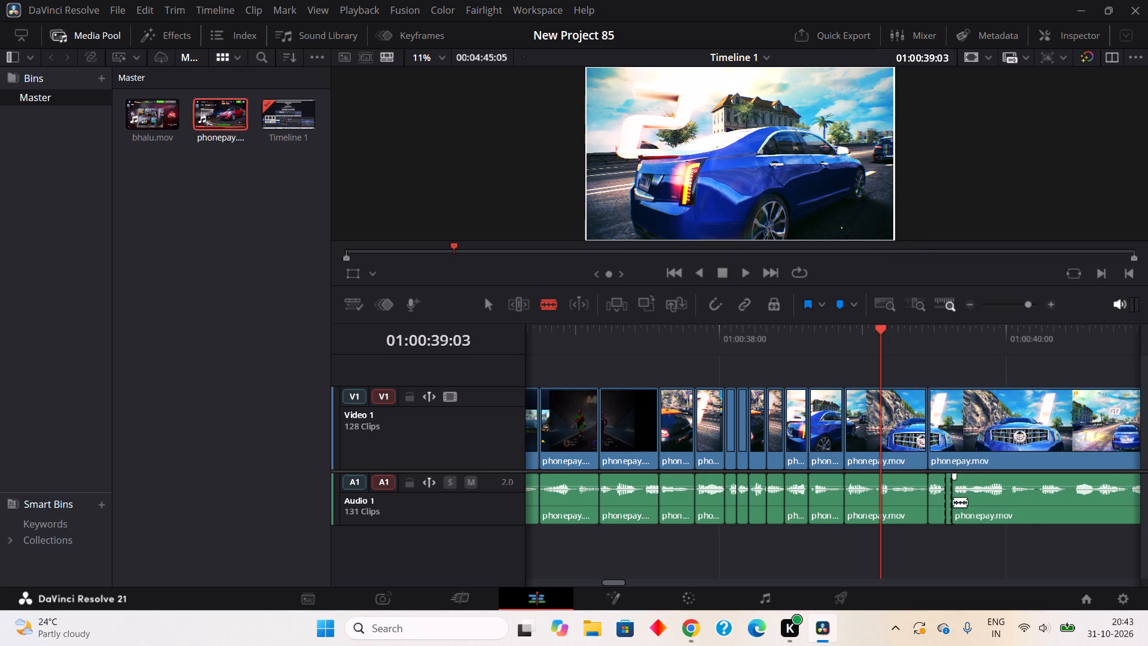
right_click(951, 505)
left_click(941, 239)
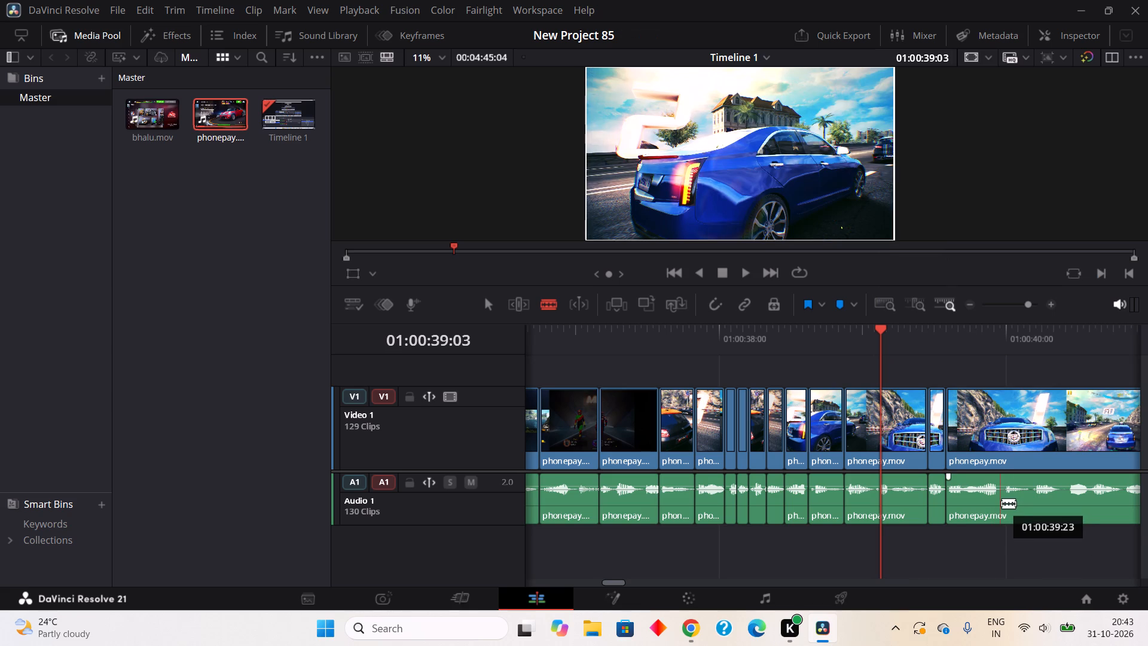
Blade and ripple cut the quiet audio gaps at about 01:00:39:23 to 01:00:40:00 and 01:00:40:08 to 01:00:40:09.
left_click(1002, 503)
left_click(1012, 506)
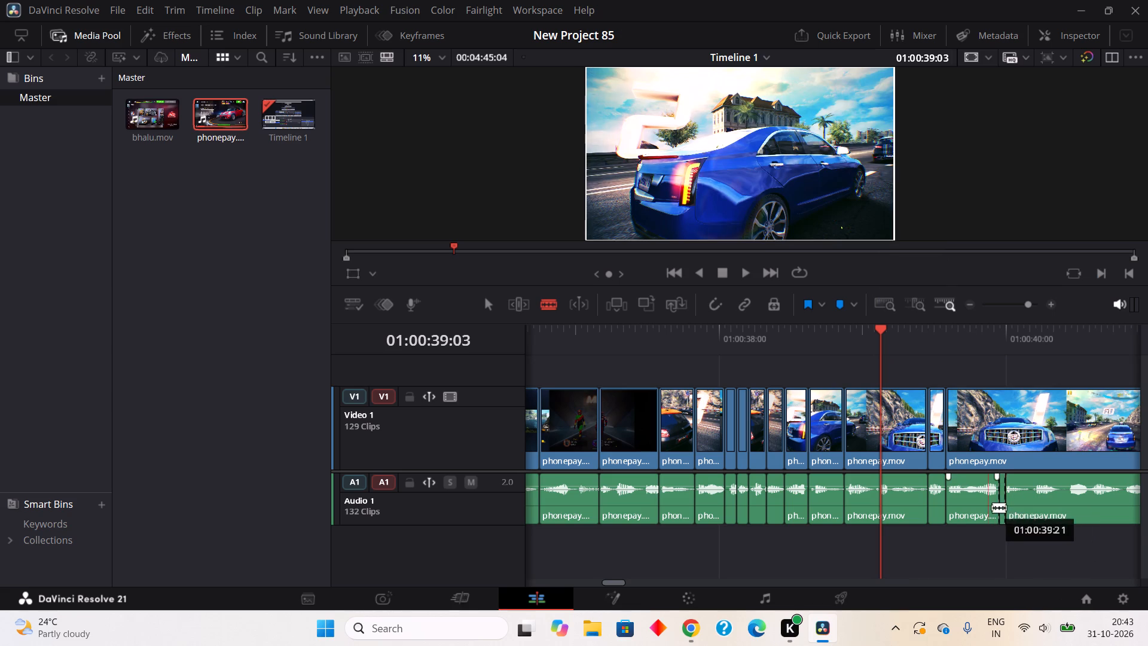
right_click(1003, 507)
left_click(944, 244)
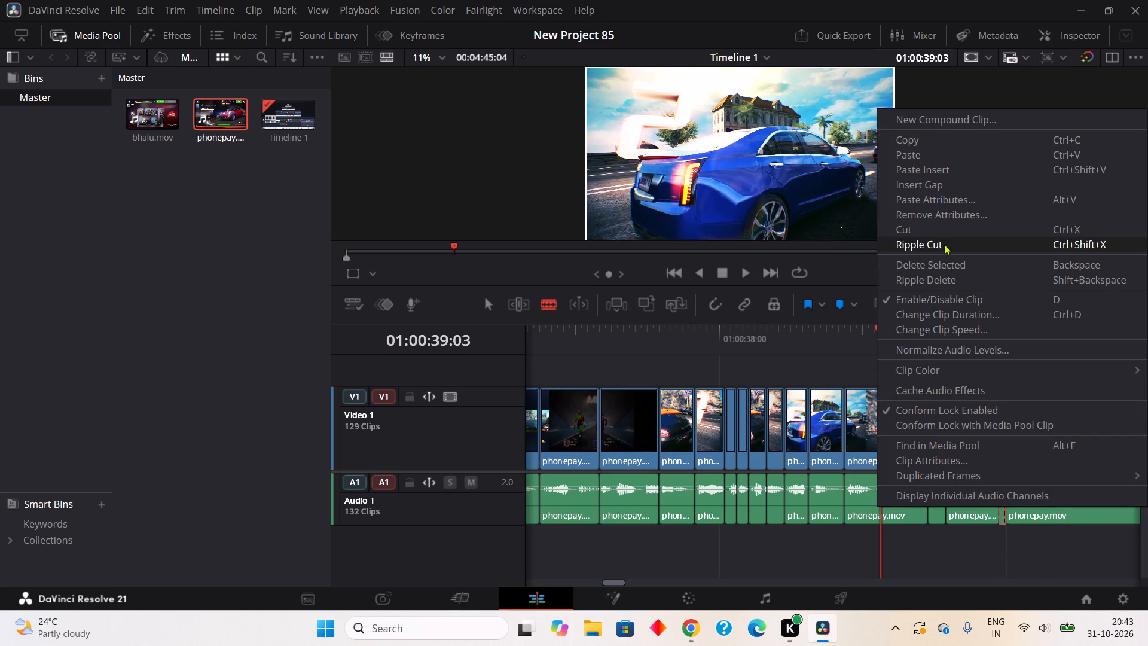
left_click(1057, 497)
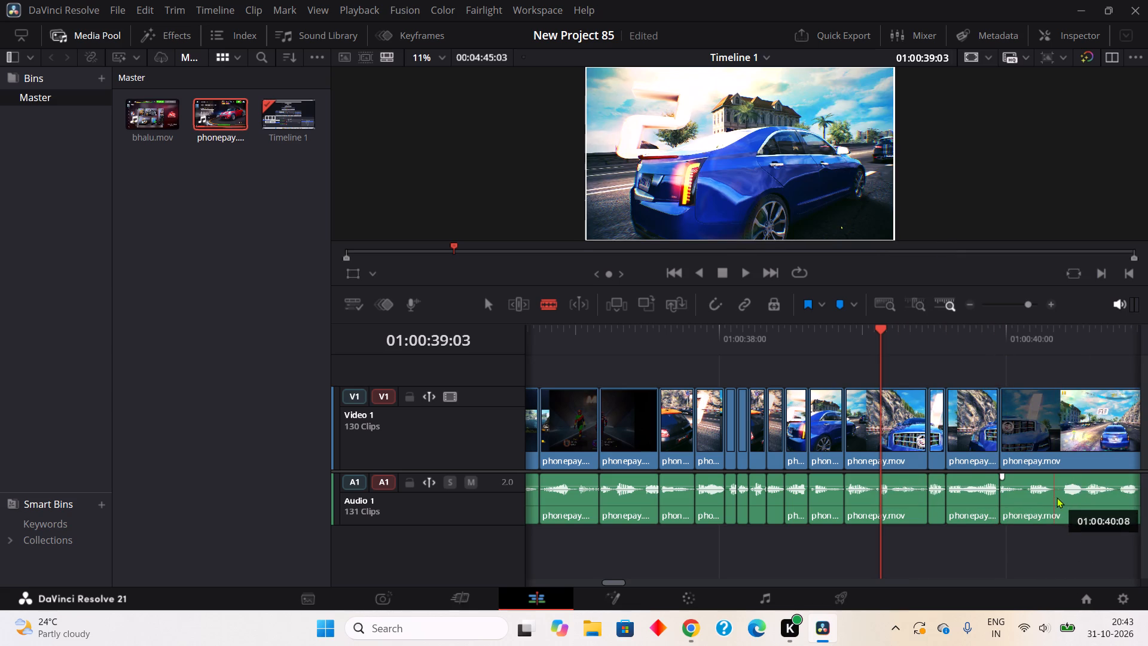
left_click(1063, 501)
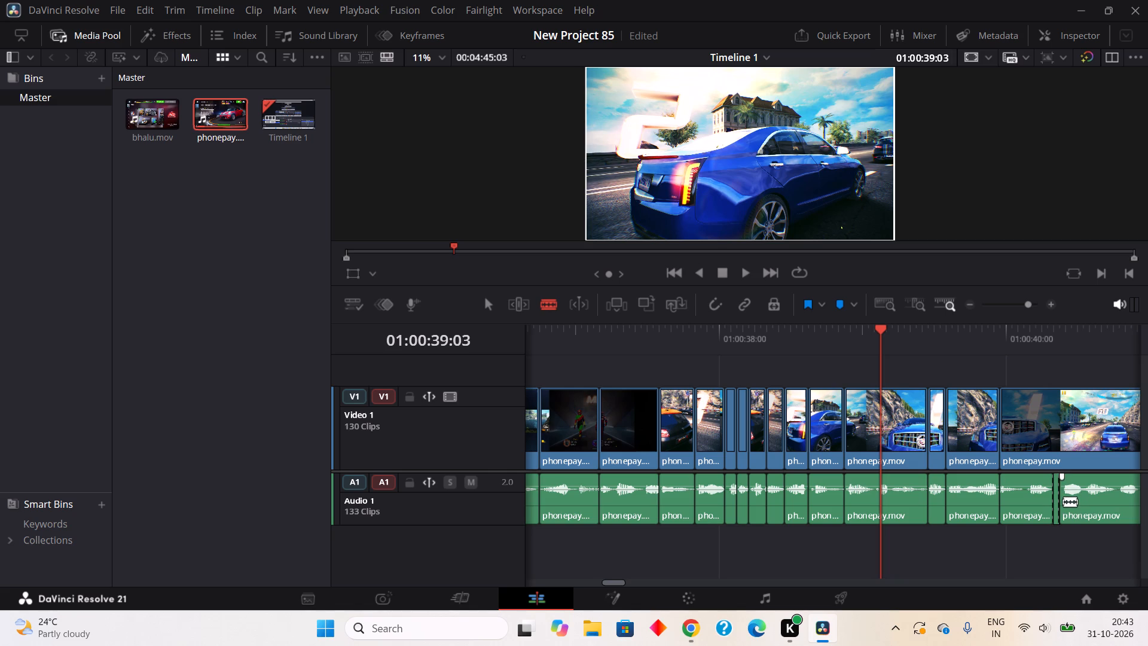
right_click(1059, 508)
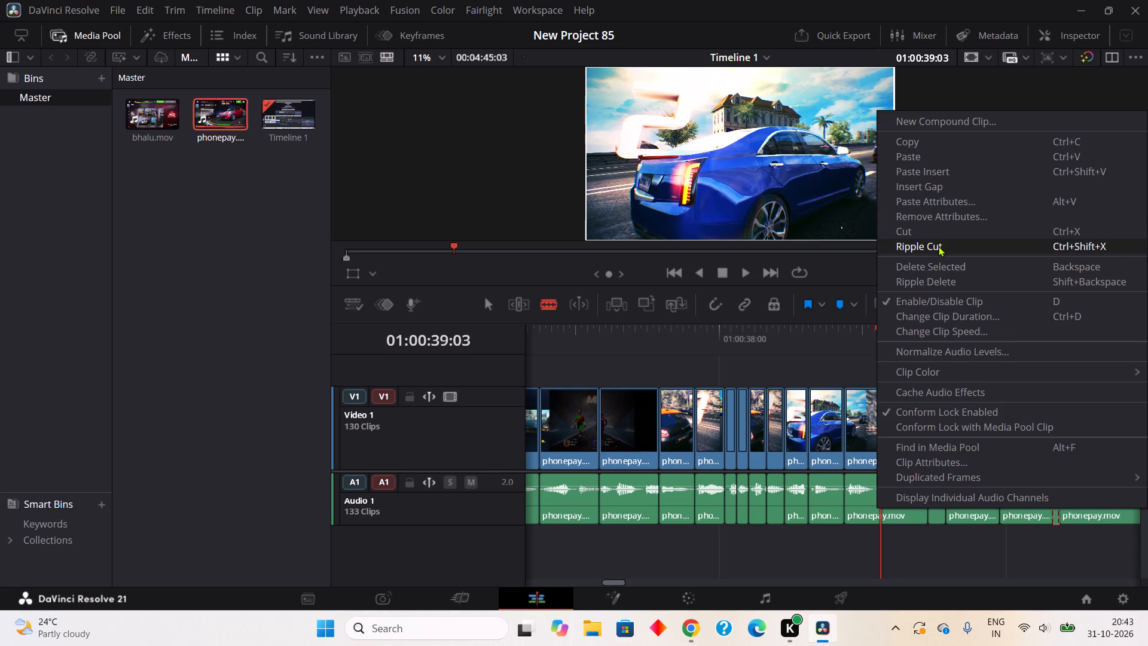
left_click(938, 246)
Play on to about 01:00:41:03, then blade and ripple cut the quiet audio gaps at about 01:00:40:21 to 01:00:40:23 and 01:00:41:15 to 01:00:41:17.
left_click(742, 271)
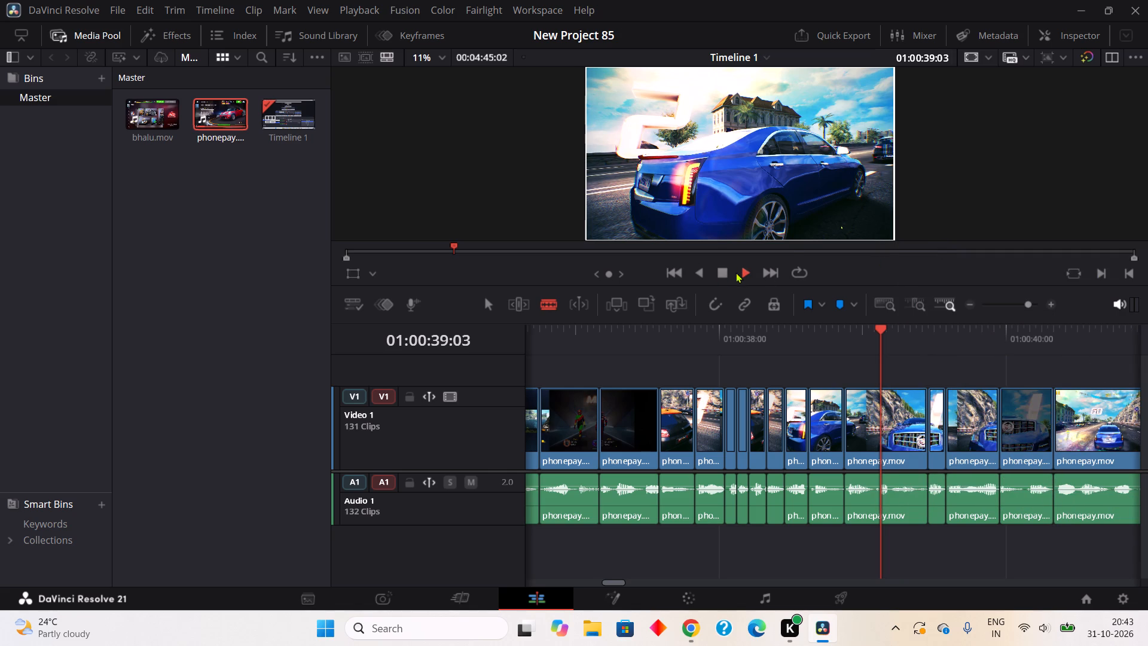
left_click(722, 269)
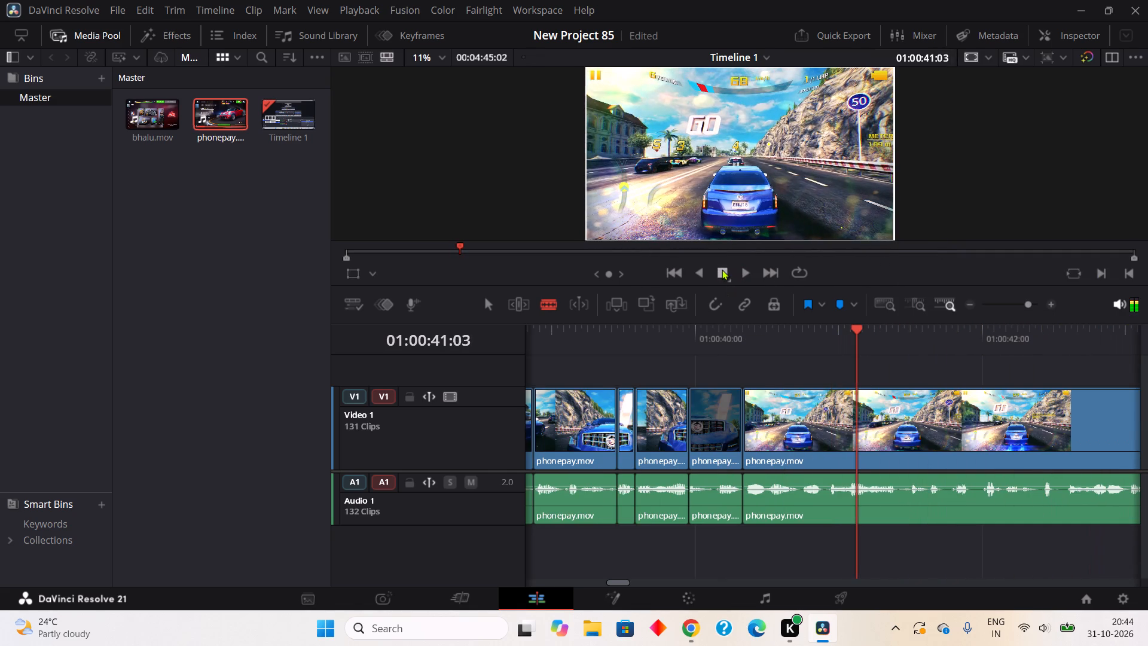
left_click(823, 512)
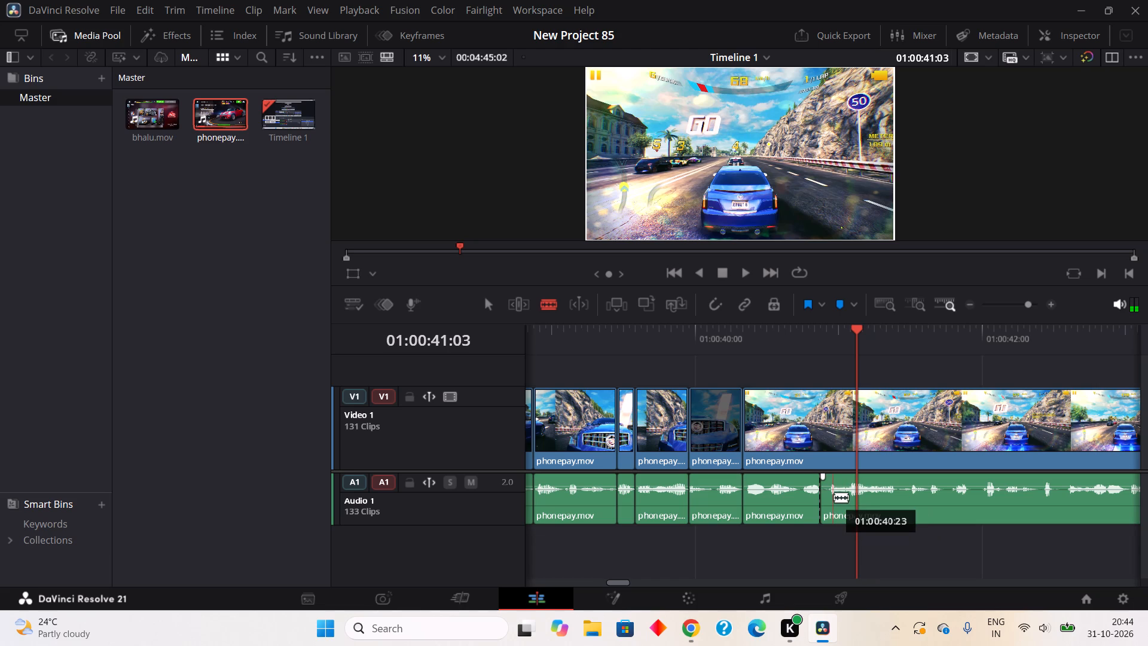
left_click(834, 497)
right_click(828, 502)
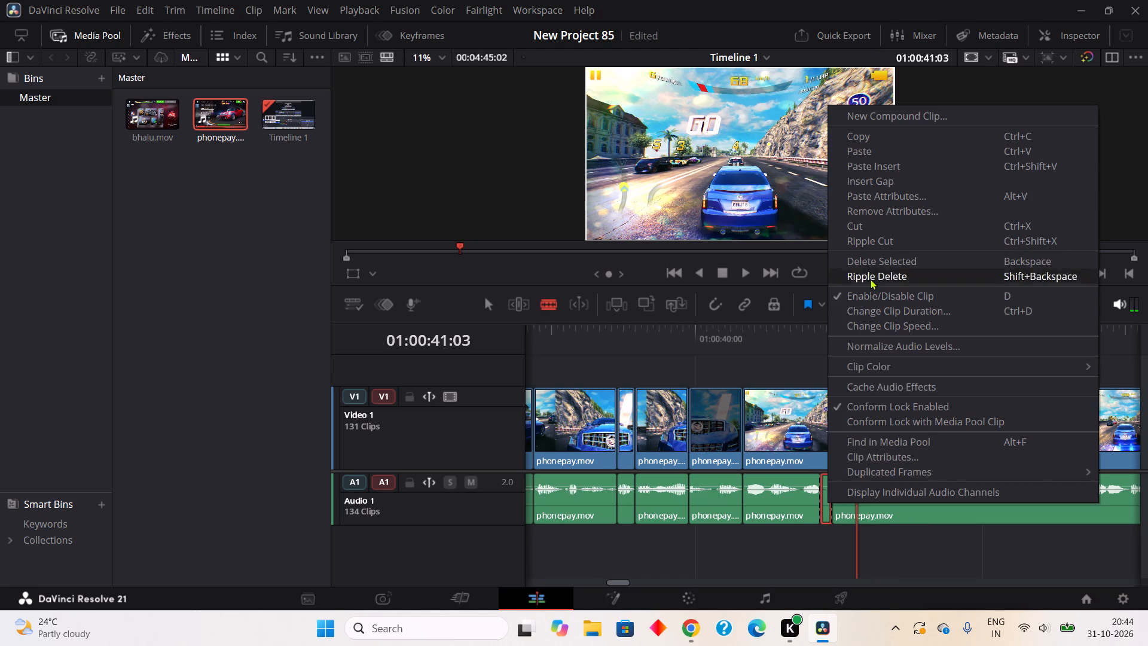
left_click(889, 233)
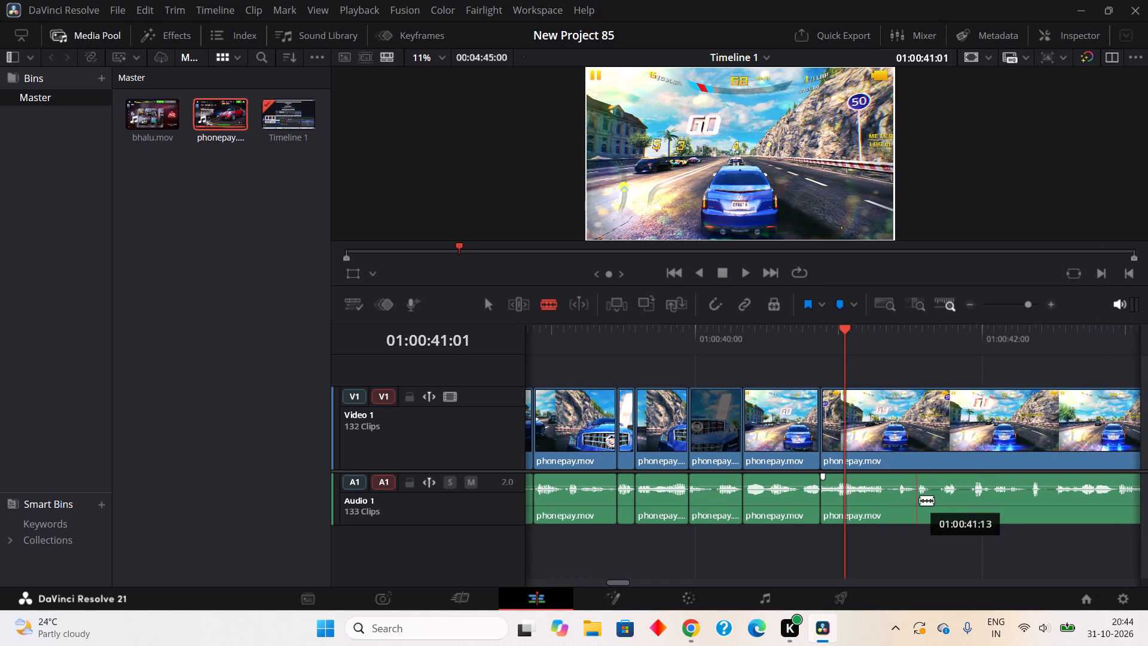
left_click(932, 501)
left_click(943, 502)
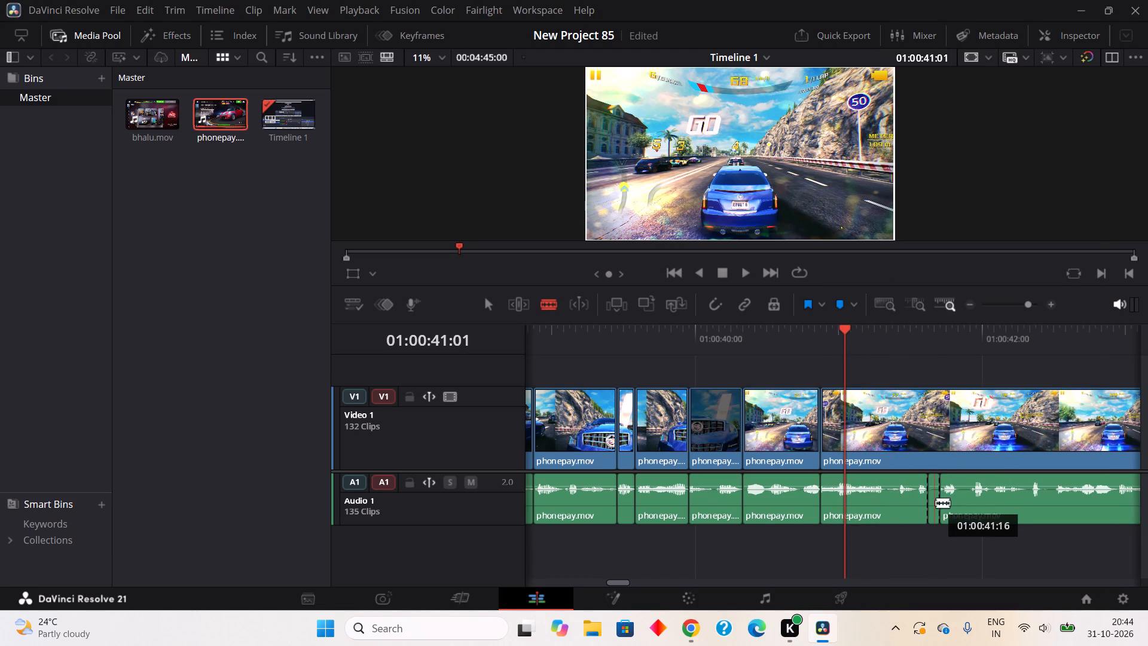
right_click(936, 502)
left_click(954, 243)
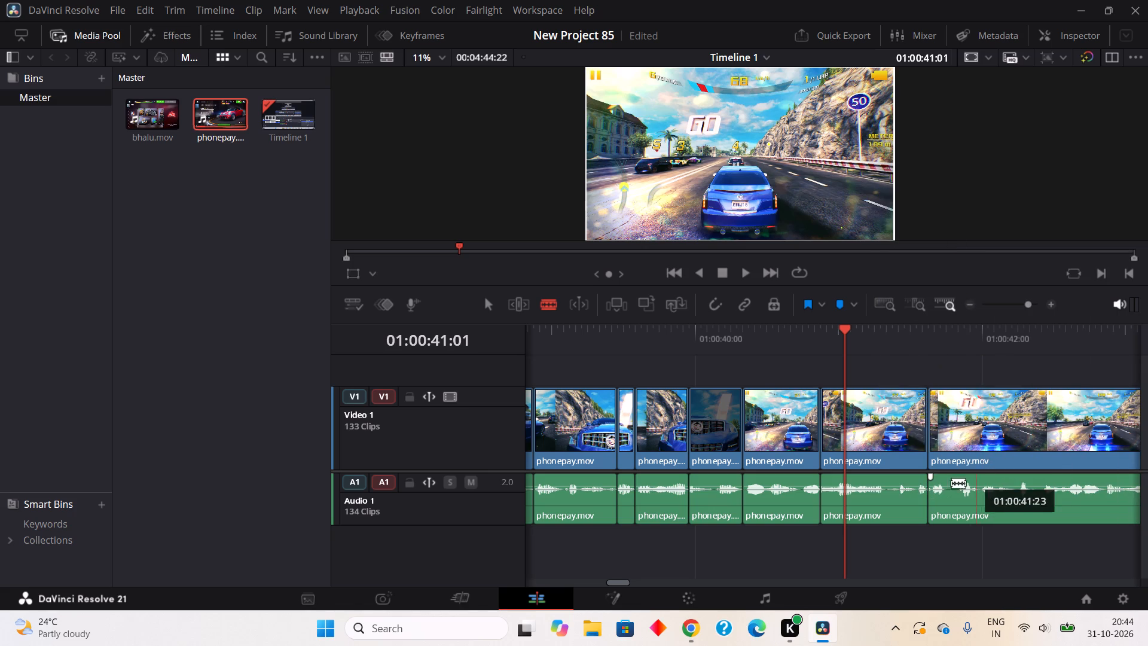
Blade and ripple cut the quiet audio gaps at about 01:00:41:18 to 01:00:41:20 and 01:00:42:03 to 01:00:42:04.
left_click(949, 506)
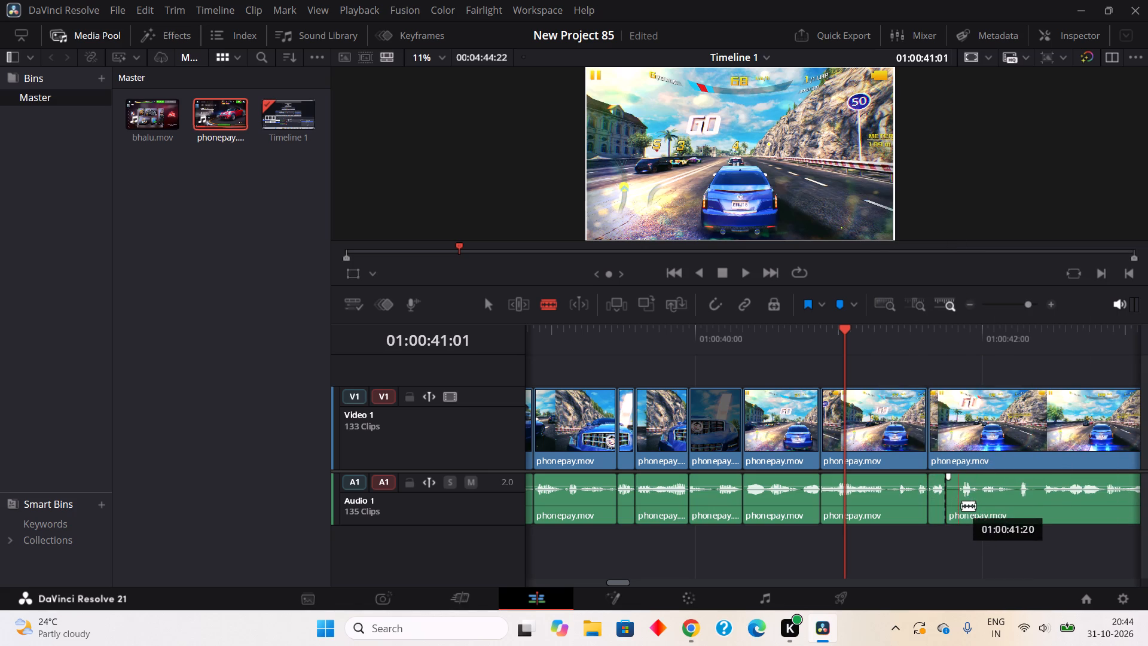
left_click(961, 505)
right_click(955, 508)
left_click(903, 253)
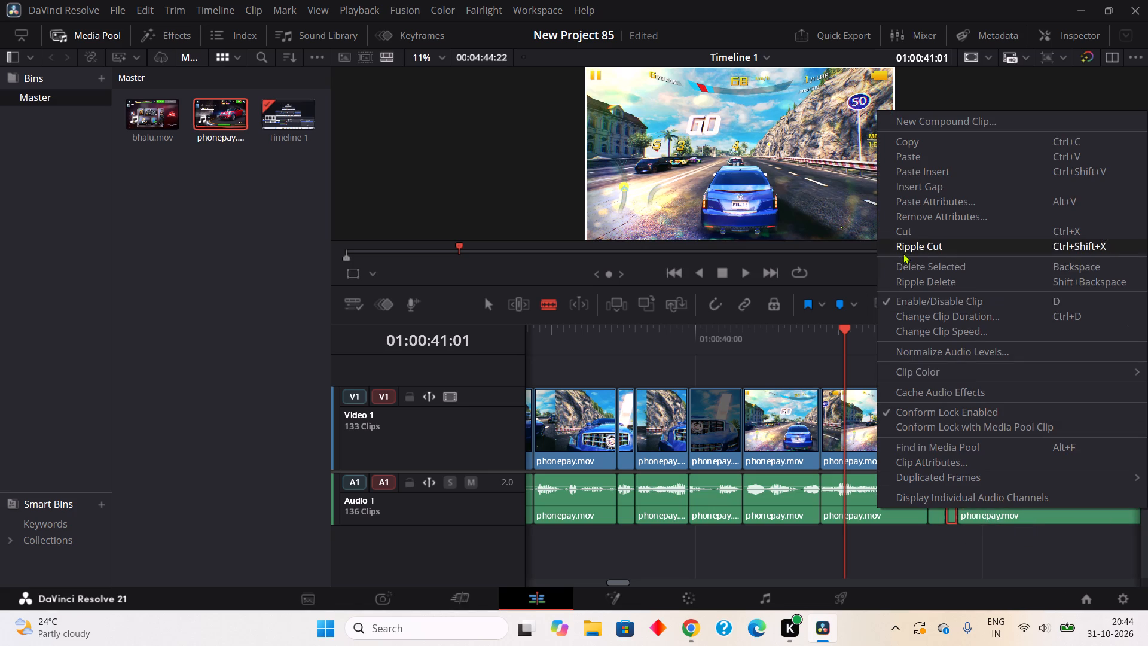
left_click(1003, 517)
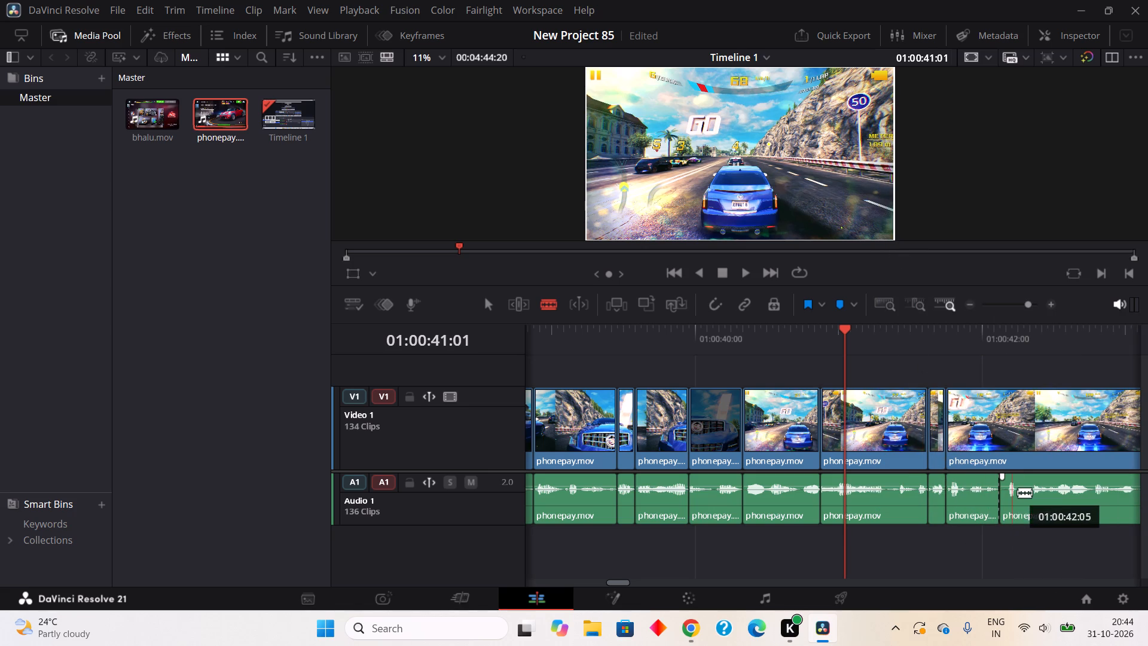
left_click(1011, 508)
right_click(1003, 498)
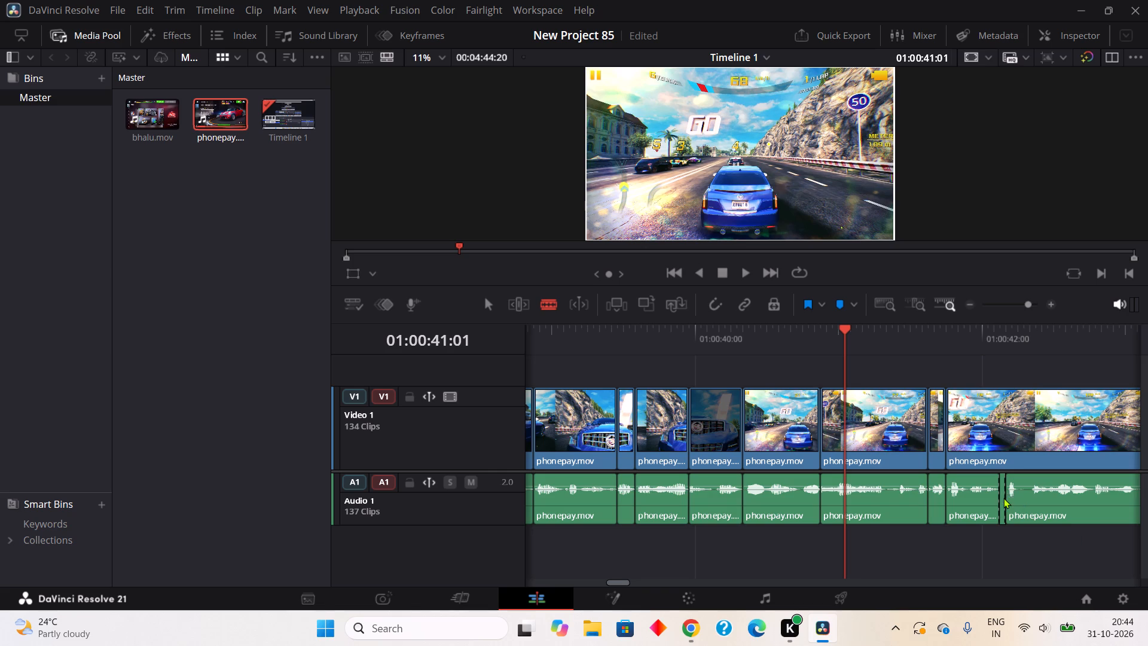
left_click(926, 235)
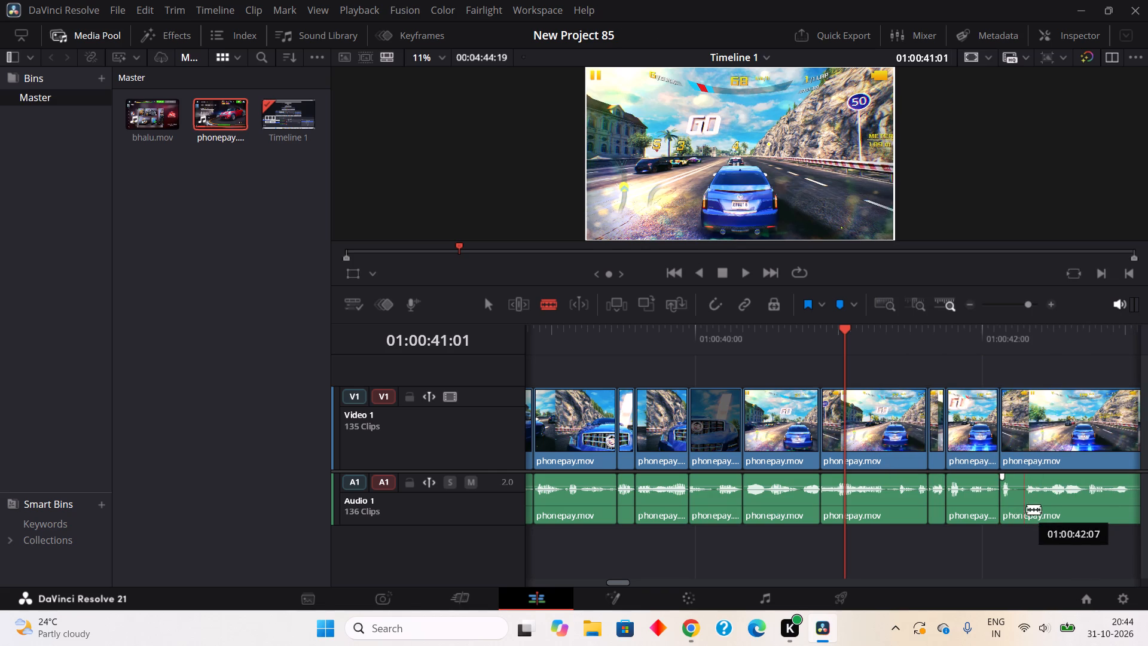
Blade and ripple cut the quiet audio gaps at about 01:00:42:05 to 01:00:42:07 and 01:00:42:22 to 01:00:43:01.
left_click(1013, 498)
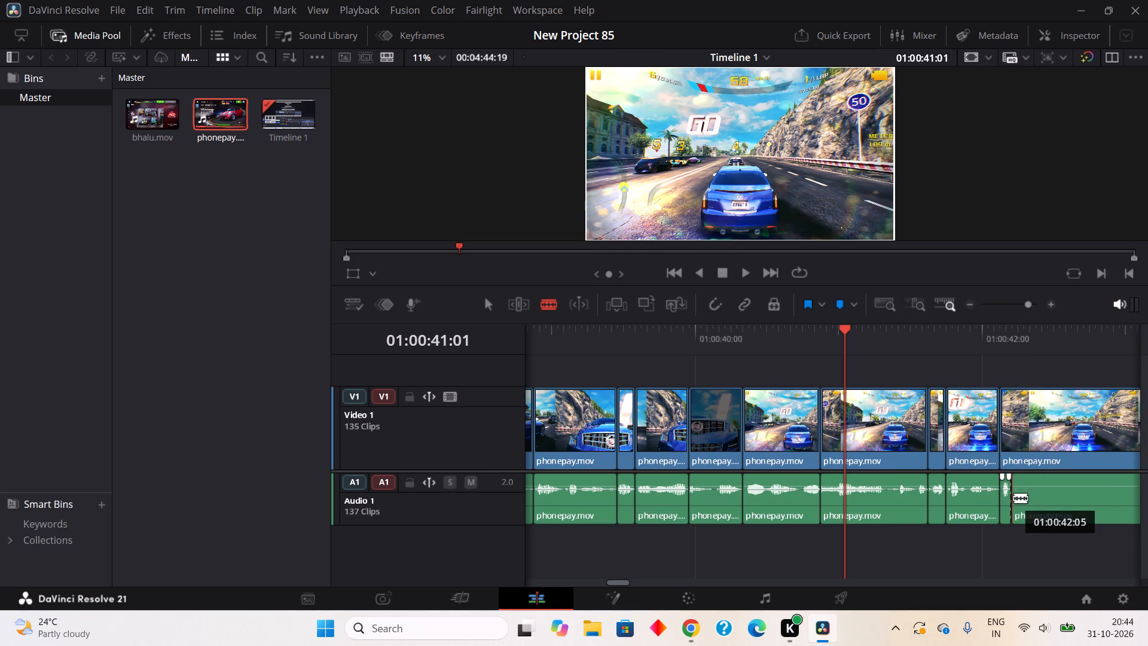
left_click(1028, 502)
right_click(1016, 512)
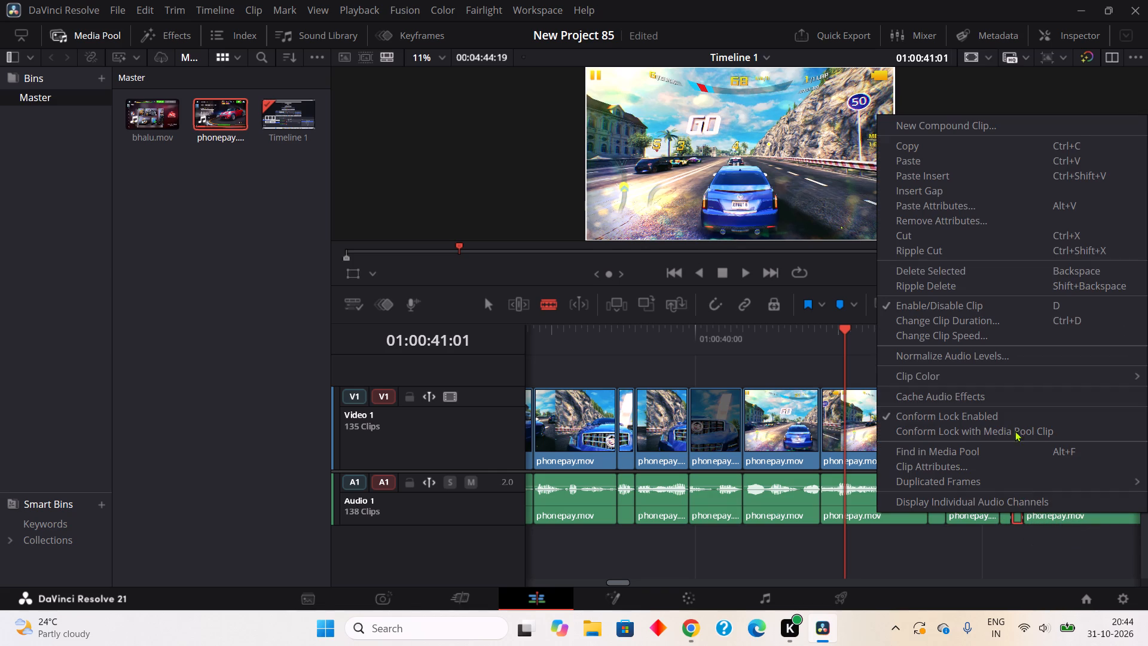
left_click(915, 249)
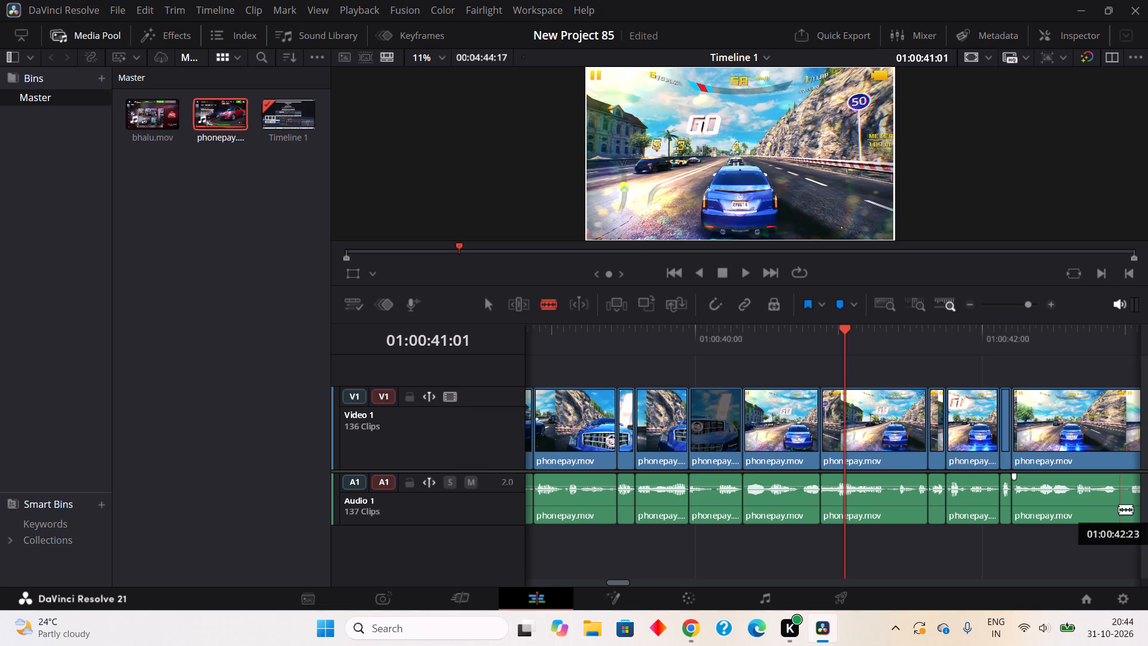
left_click(1119, 509)
left_click(1133, 510)
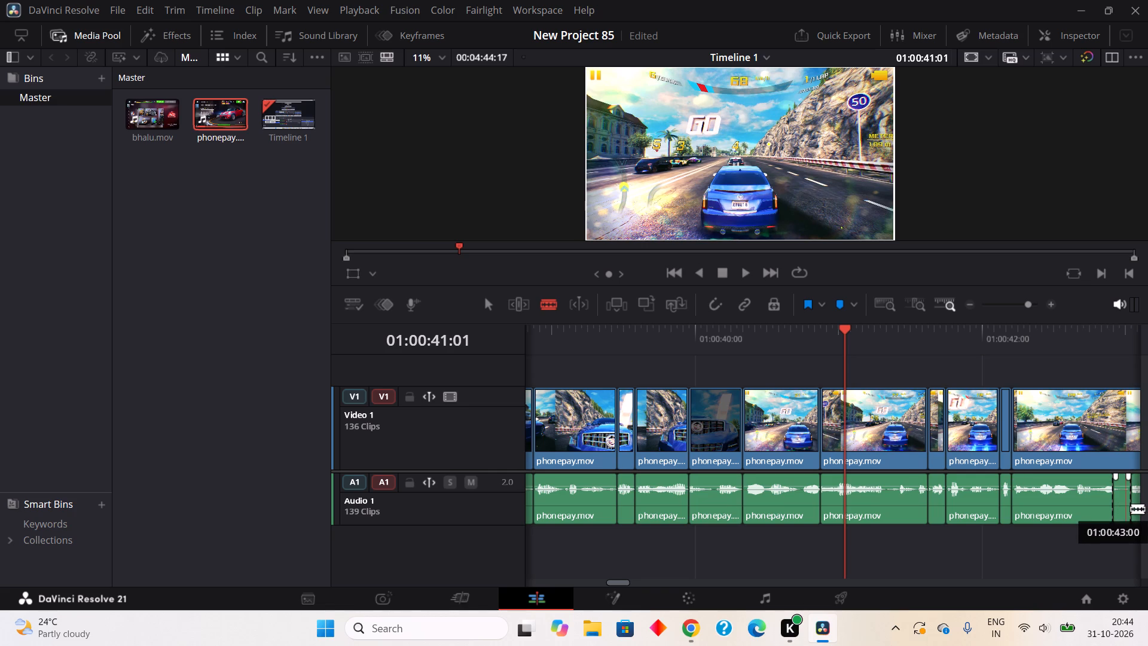
right_click(1126, 505)
left_click(948, 236)
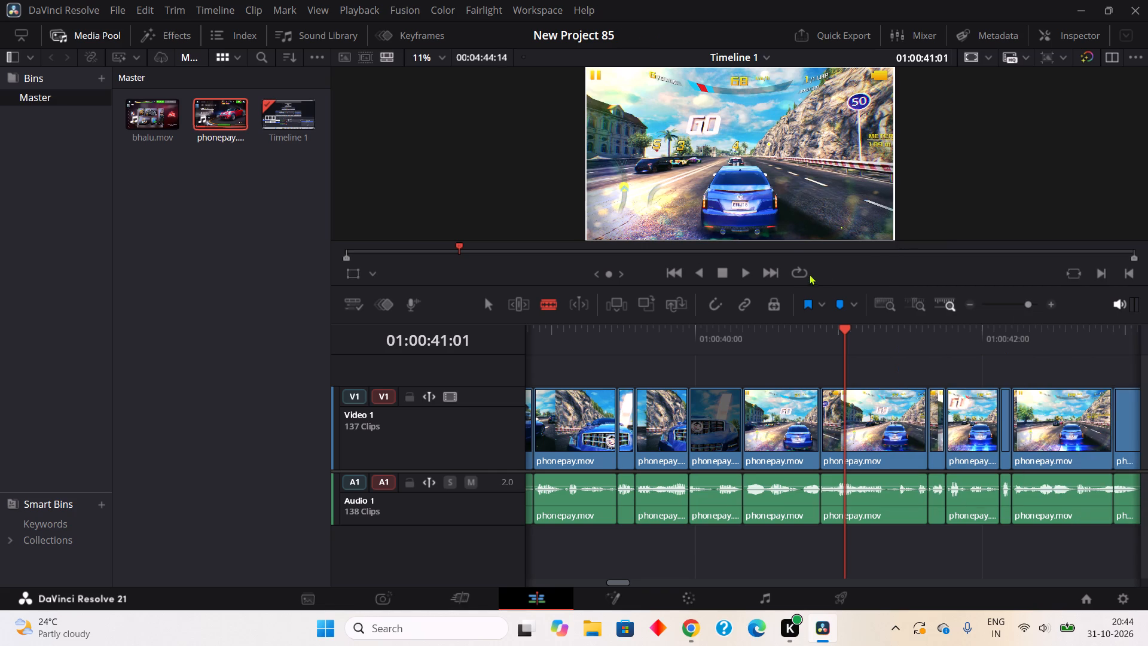
Play on to about 01:00:43:14, then blade and ripple cut the quiet audio gaps at about 01:00:43:02 to 01:00:43:03 and 01:00:43:13 to 01:00:43:14.
left_click(748, 273)
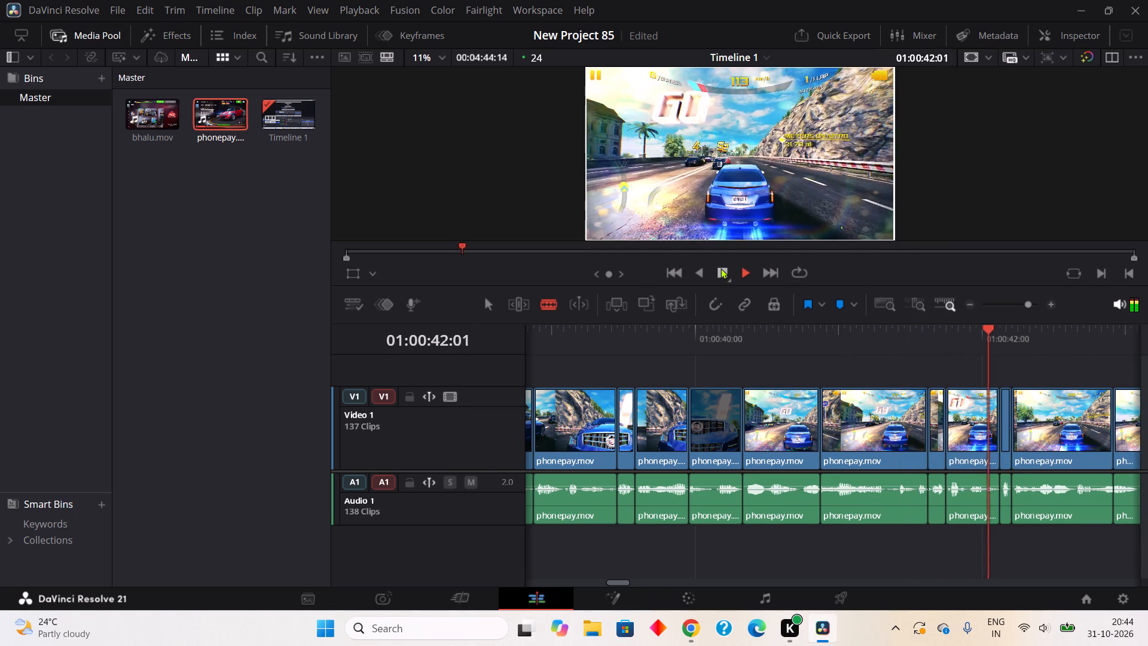
left_click(722, 272)
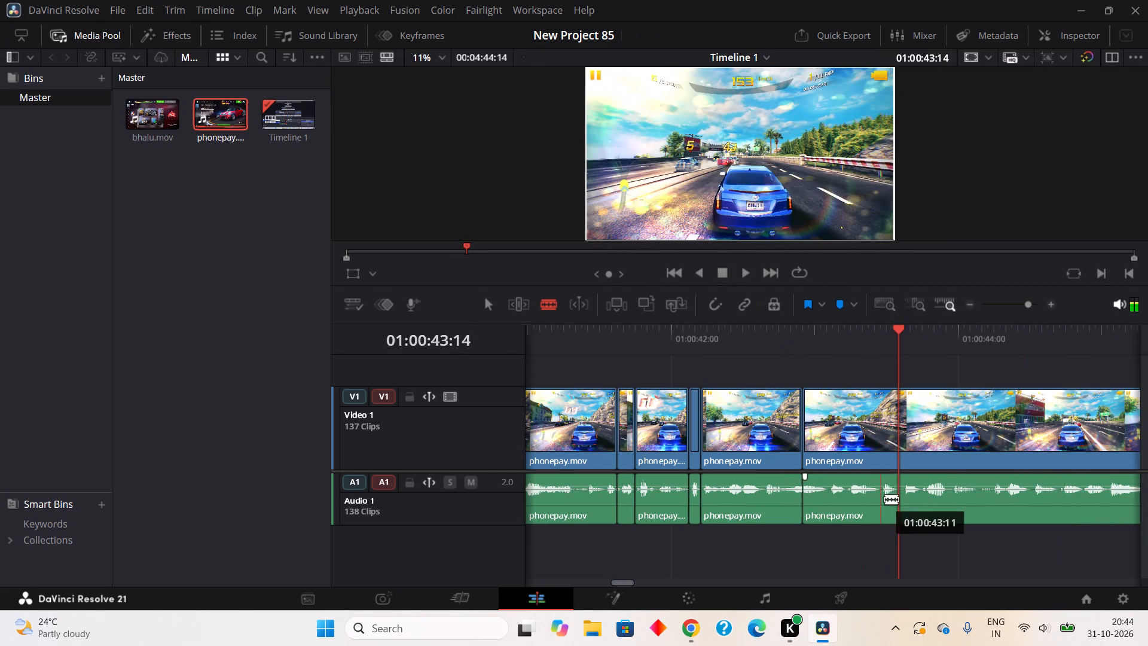
left_click(829, 504)
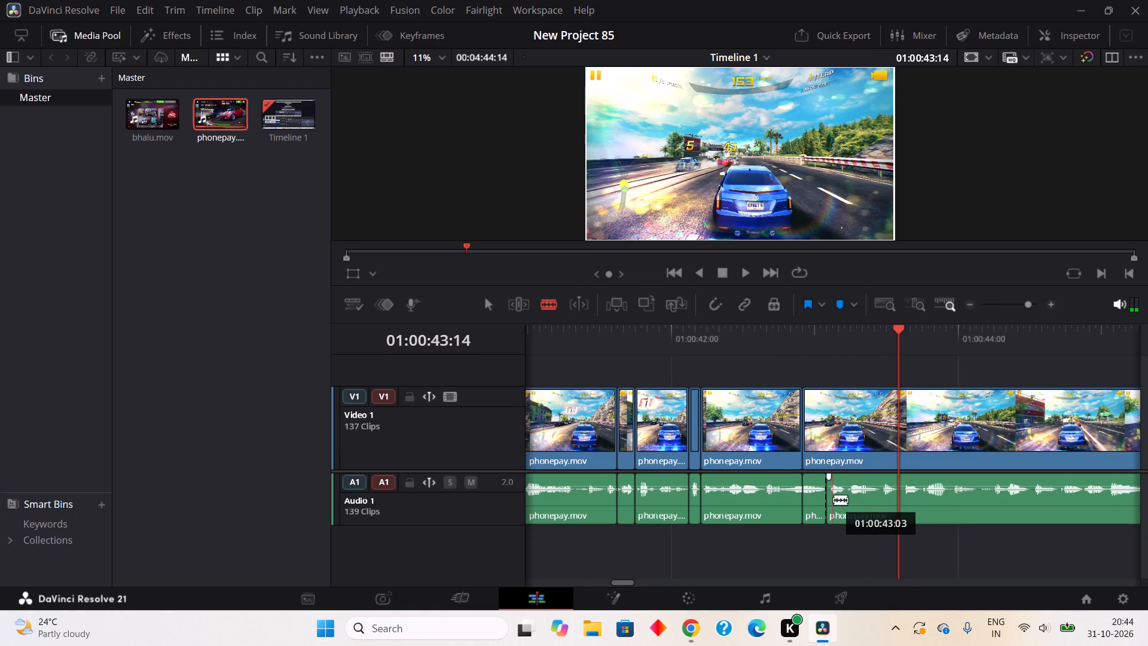
left_click(833, 500)
right_click(828, 504)
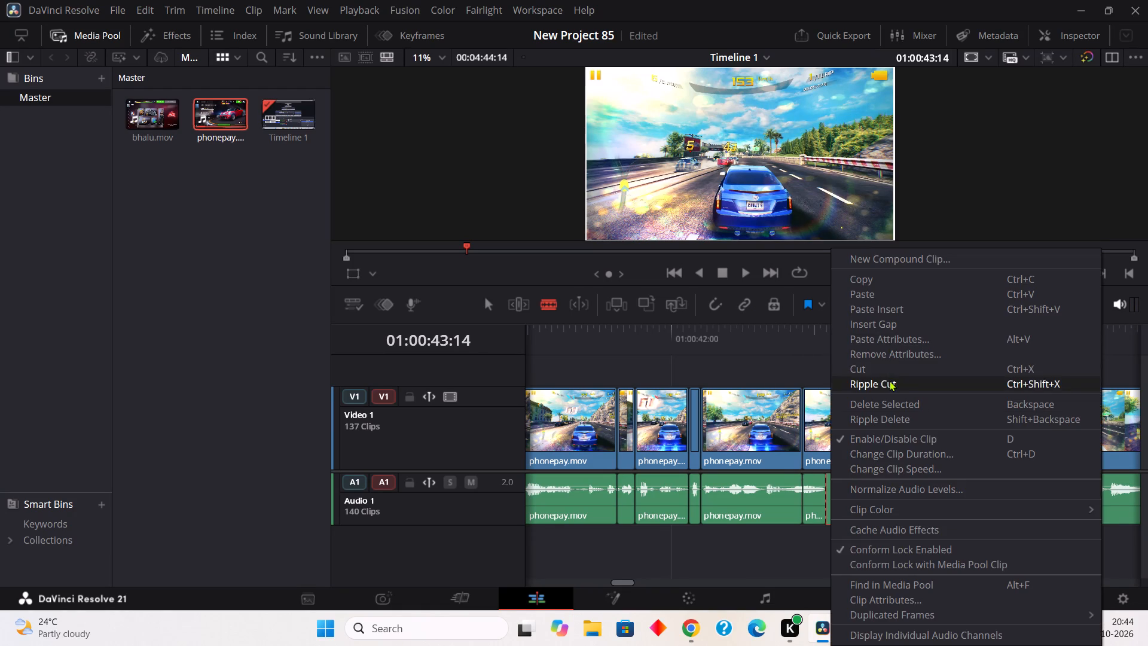
left_click(889, 380)
left_click(895, 501)
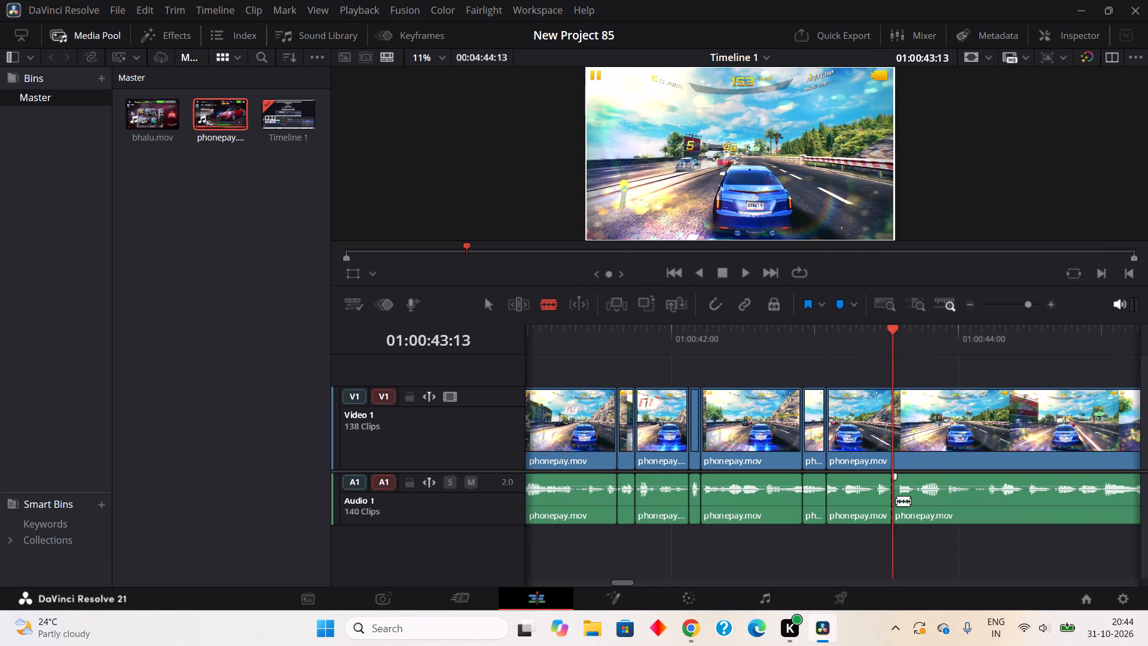
left_click(903, 502)
right_click(897, 509)
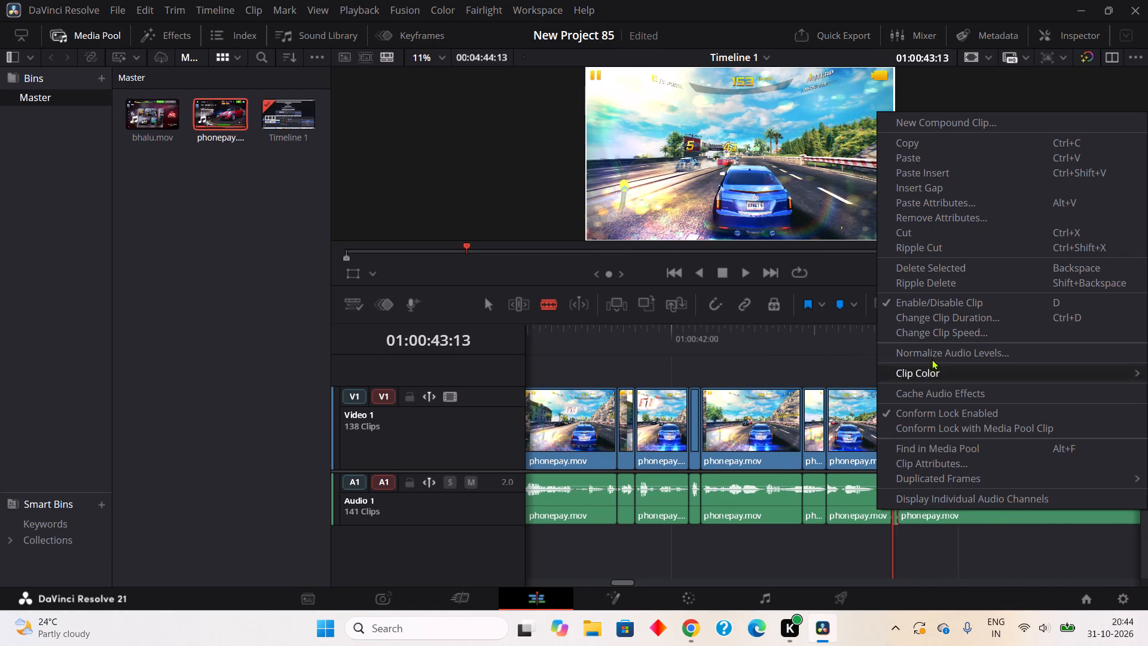
left_click(933, 247)
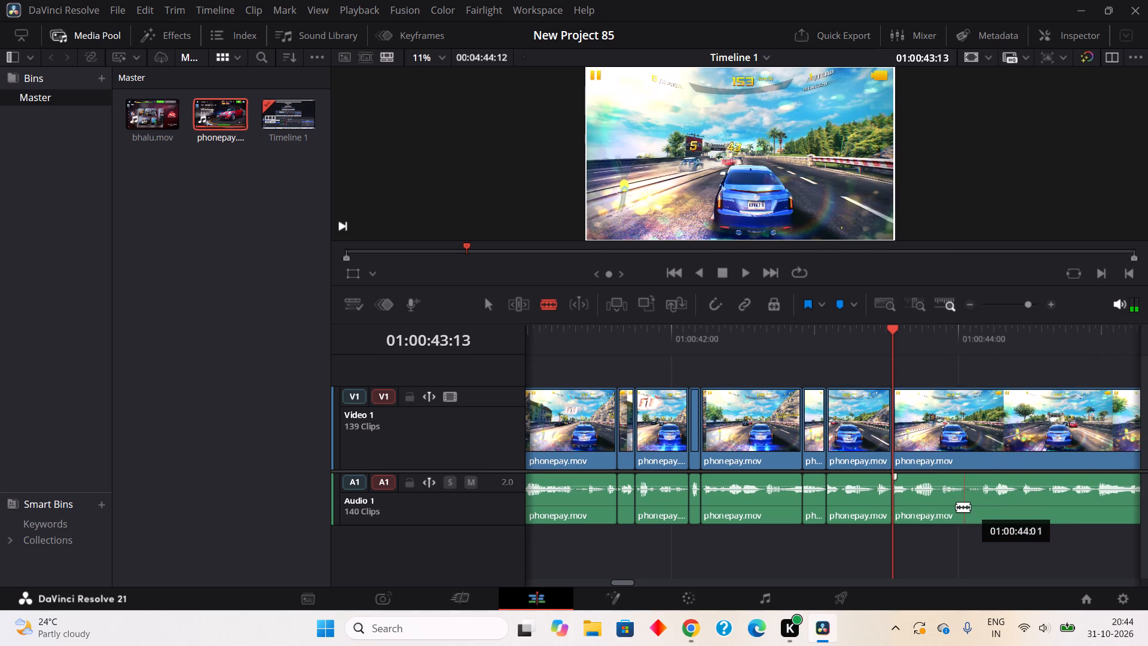
Blade and ripple cut the quiet audio gaps at about 01:00:44:01 to 01:00:44:02 and 01:00:44:09 to 01:00:44:10.
left_click(966, 511)
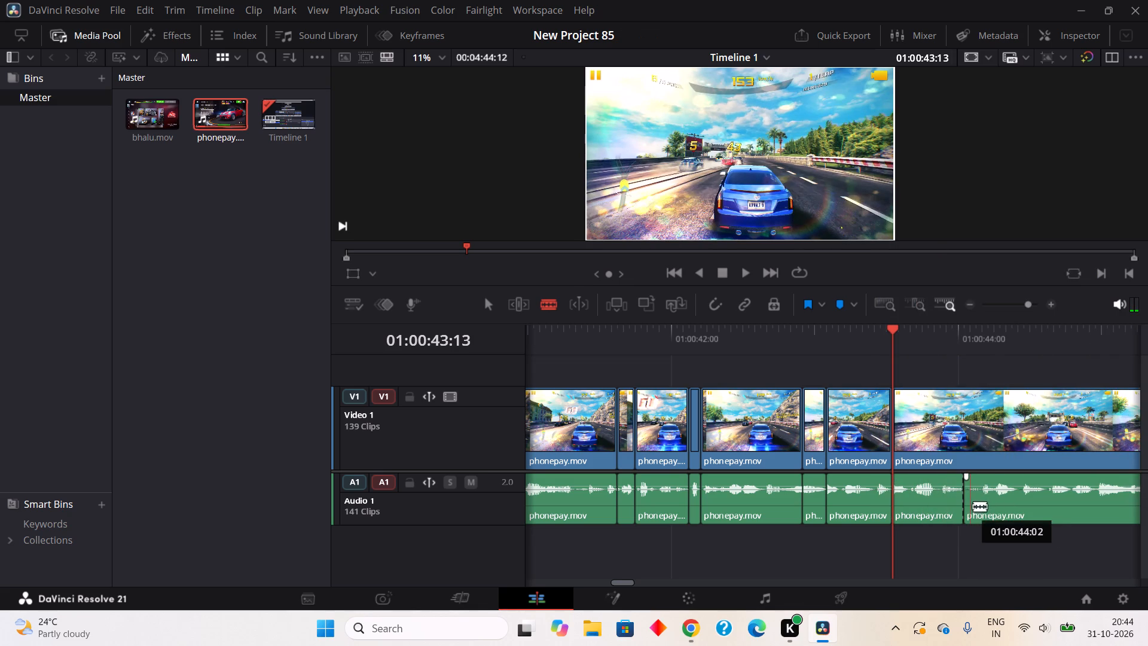
left_click(974, 505)
right_click(968, 508)
left_click(998, 254)
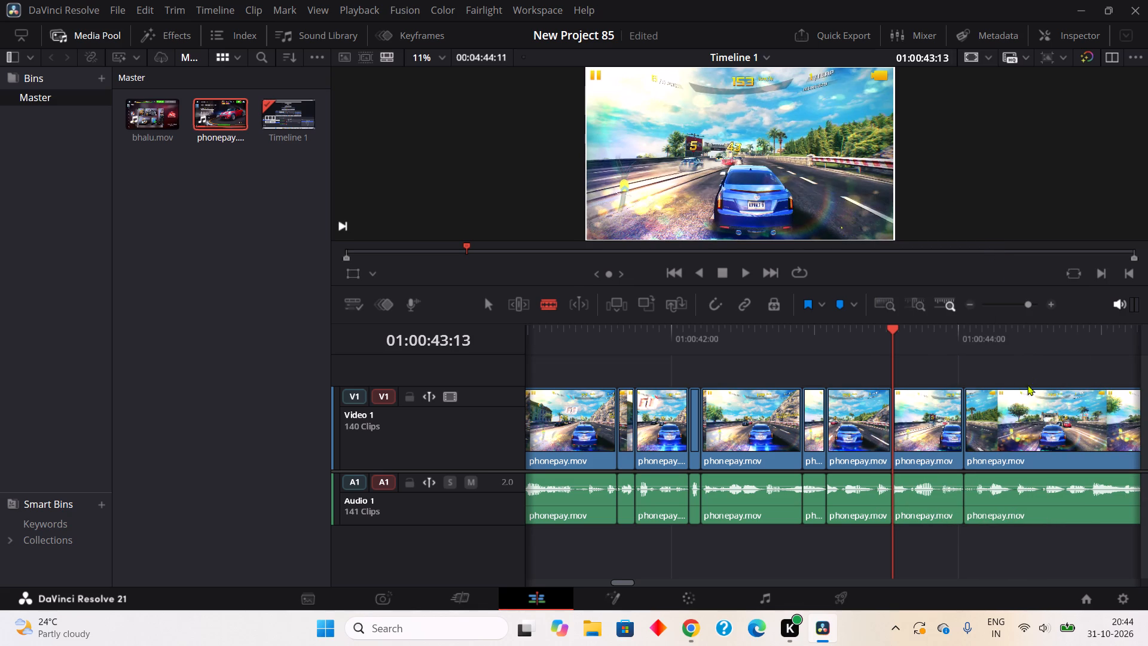
left_click(1016, 514)
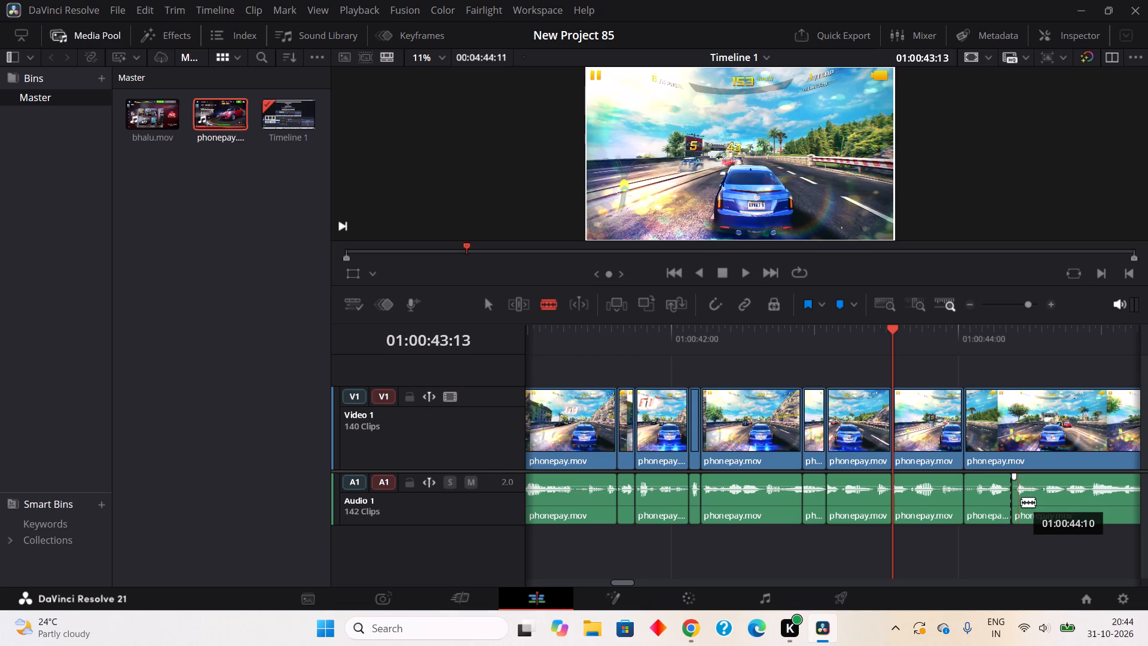
left_click(1021, 502)
right_click(1017, 508)
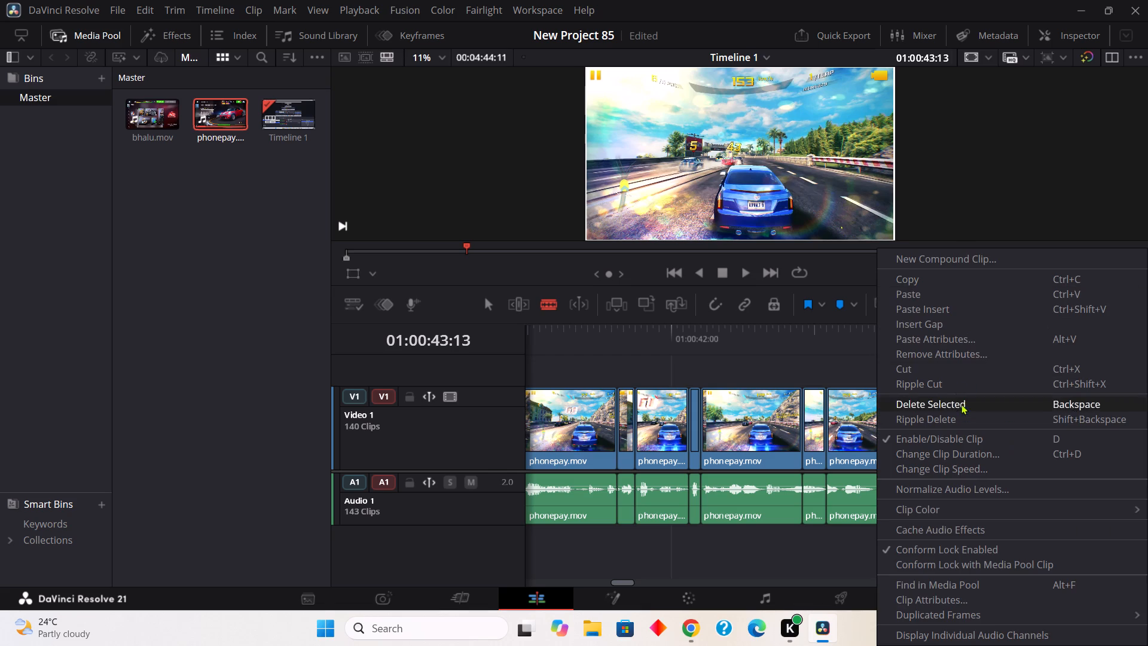
left_click(950, 386)
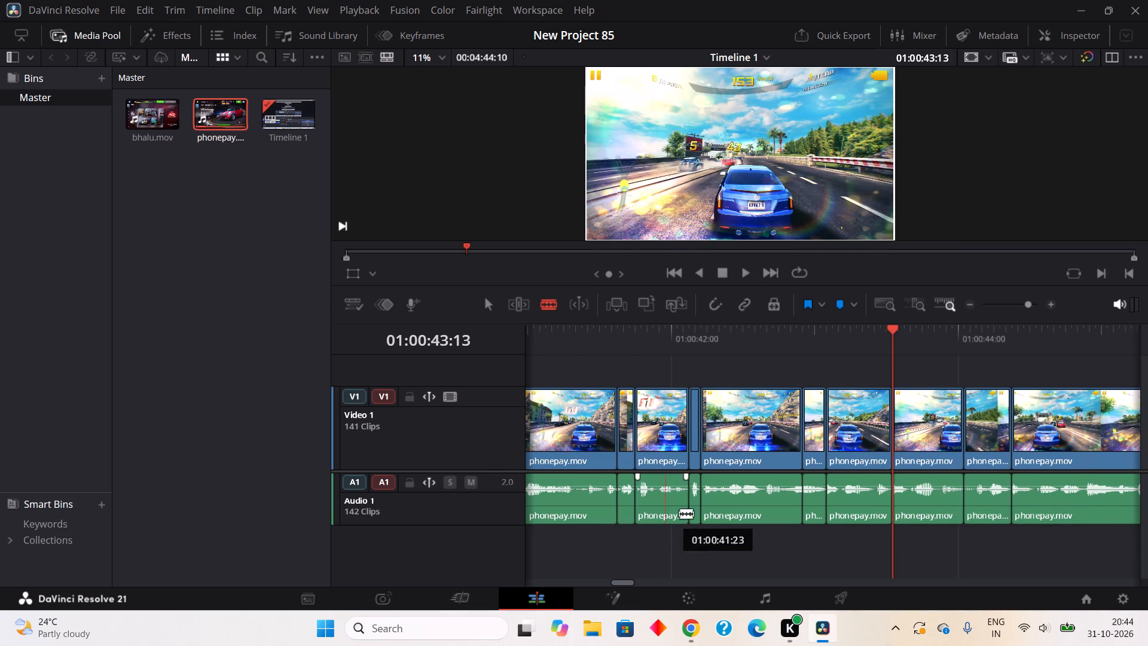
Go back and blade and ripple cut the quiet audio gap at about 01:00:43:04 to 01:00:43:05.
left_click(840, 515)
left_click(848, 508)
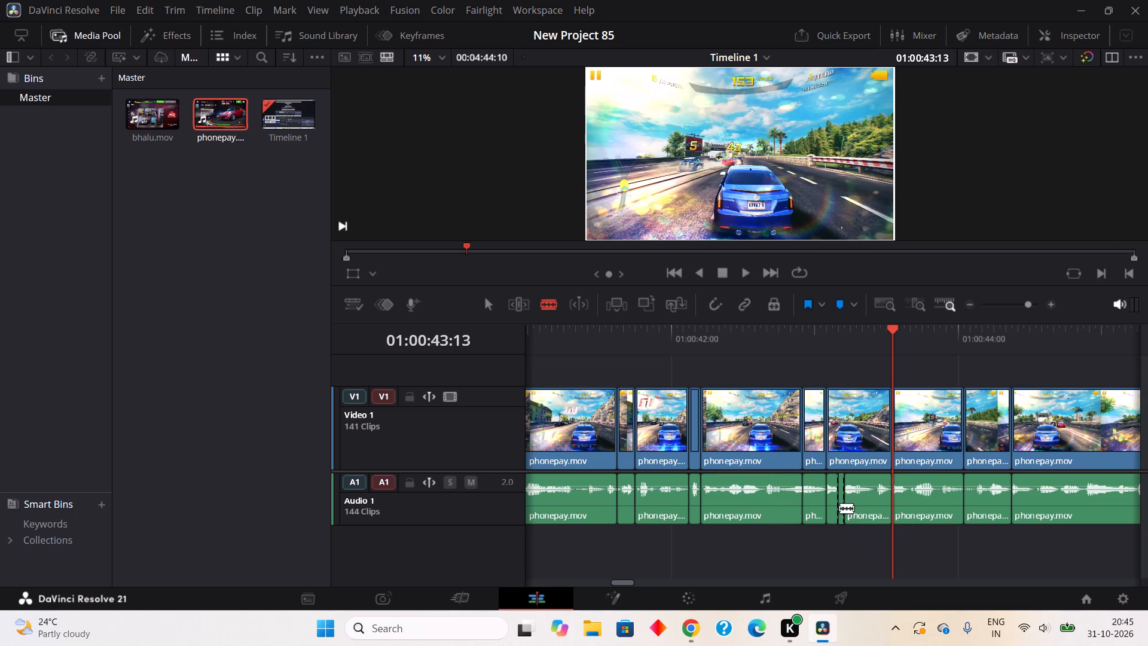
right_click(839, 508)
left_click(896, 232)
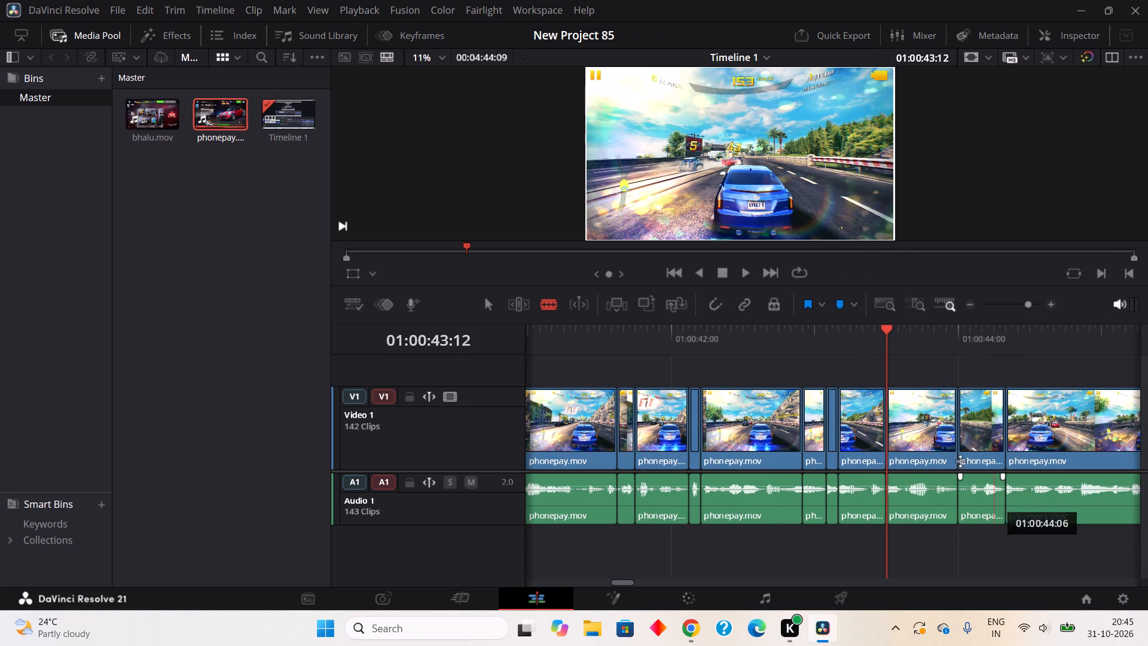
Play the timeline on to about 01:00:44:21 to check the audio for further quiet gaps.
left_click(740, 276)
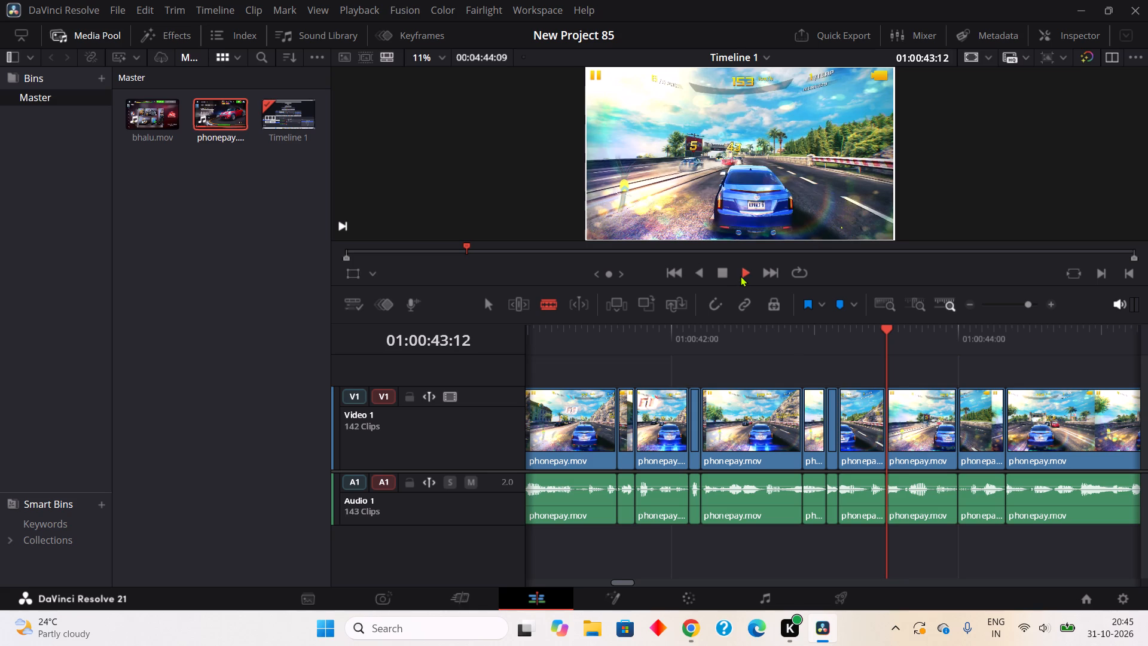
left_click(726, 273)
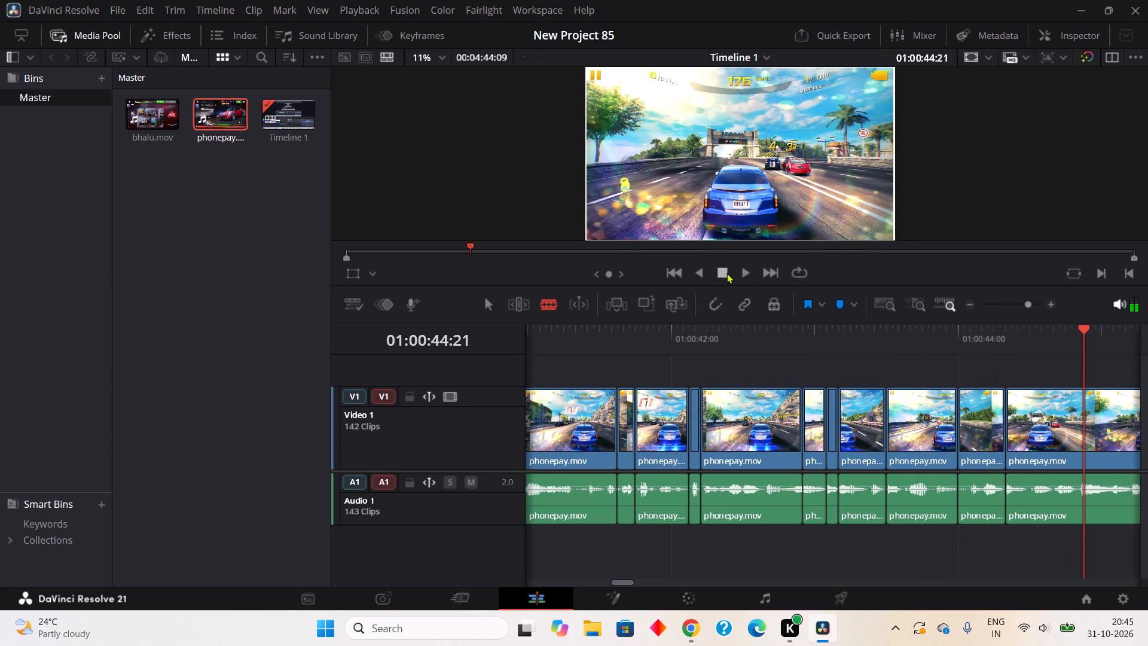